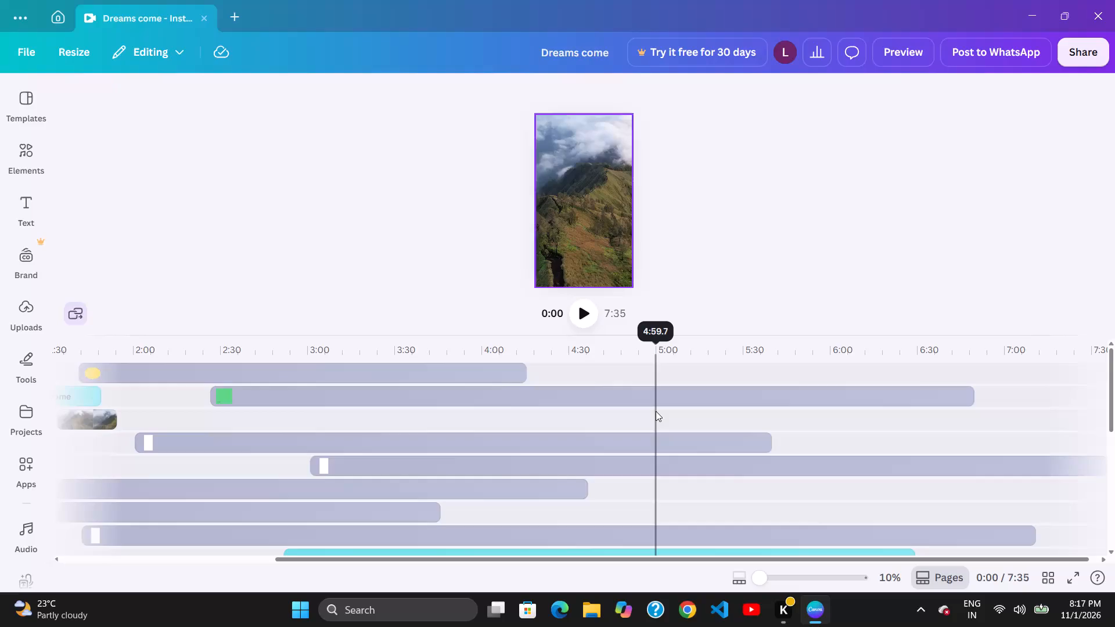
Enlarge the timeline area beneath the video preview so that more tracks are shown.
{"action": "scroll", "coordinate": [656, 411], "scroll_direction": "up", "scroll_amount": 1}
{"action": "scroll", "coordinate": [501, 431], "scroll_direction": "right", "scroll_amount": 5}
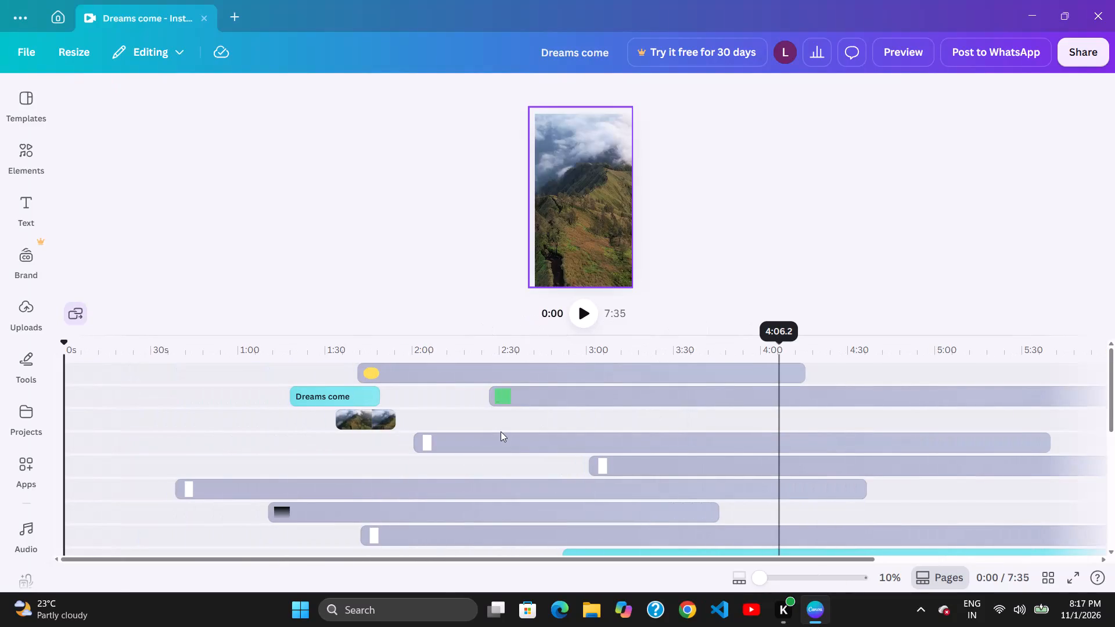
{"action": "left_click_drag", "start_coordinate": [340, 593], "coordinate": [481, 615]}
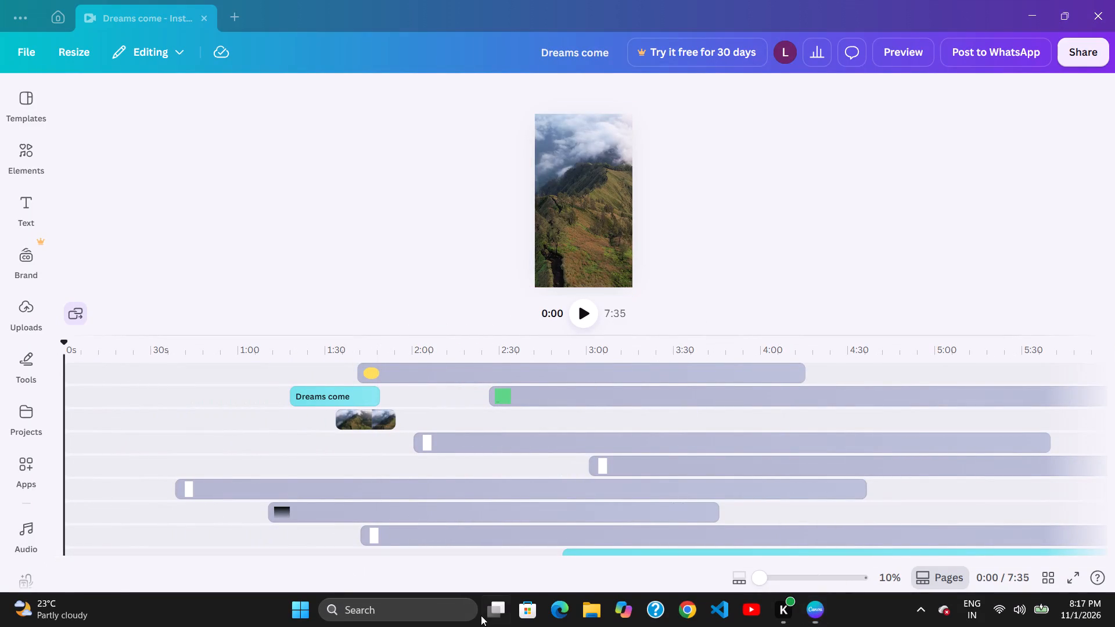
{"action": "left_click_drag", "start_coordinate": [481, 615], "coordinate": [450, 626]}
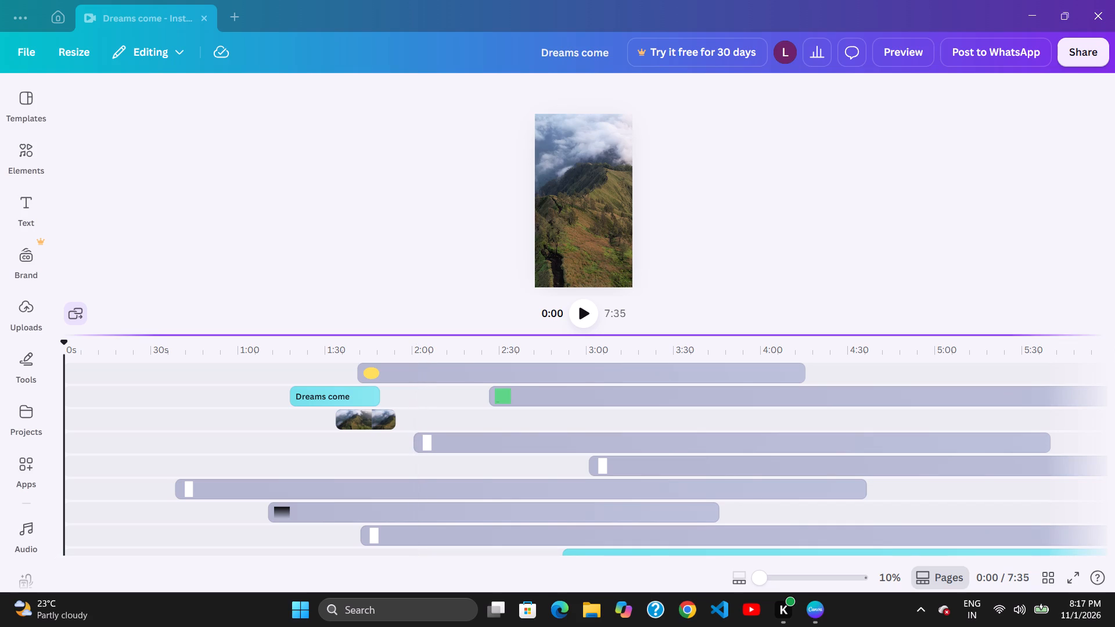
{"action": "left_click_drag", "start_coordinate": [415, 335], "coordinate": [341, 251]}
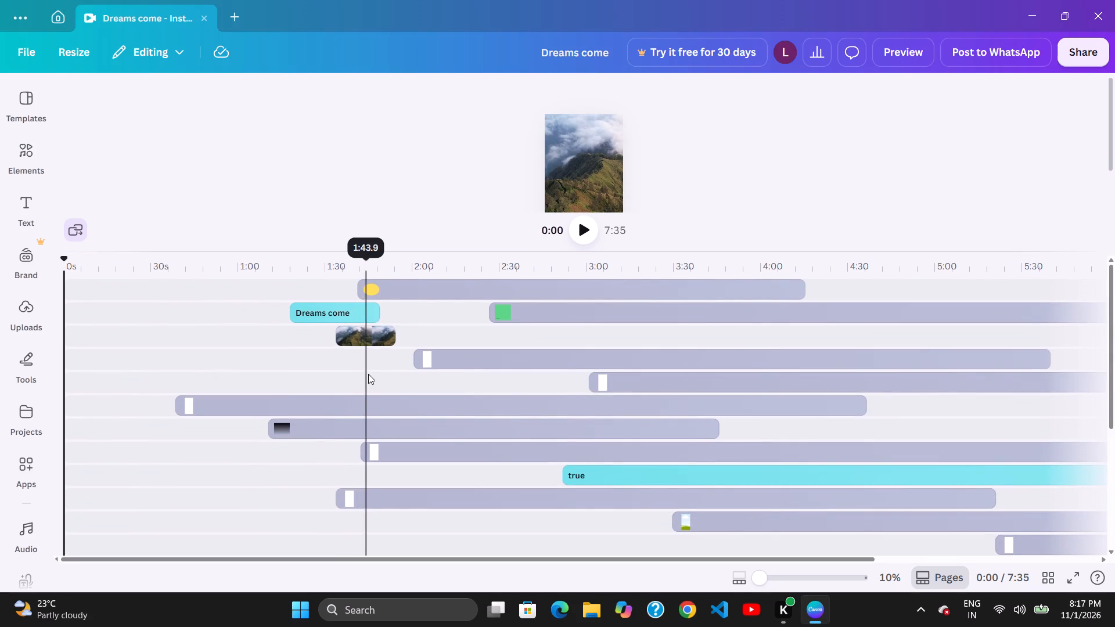
Shift the white clip on the fourth timeline track earlier so that it starts at about 1:55.
{"action": "left_click_drag", "start_coordinate": [372, 375], "coordinate": [444, 343]}
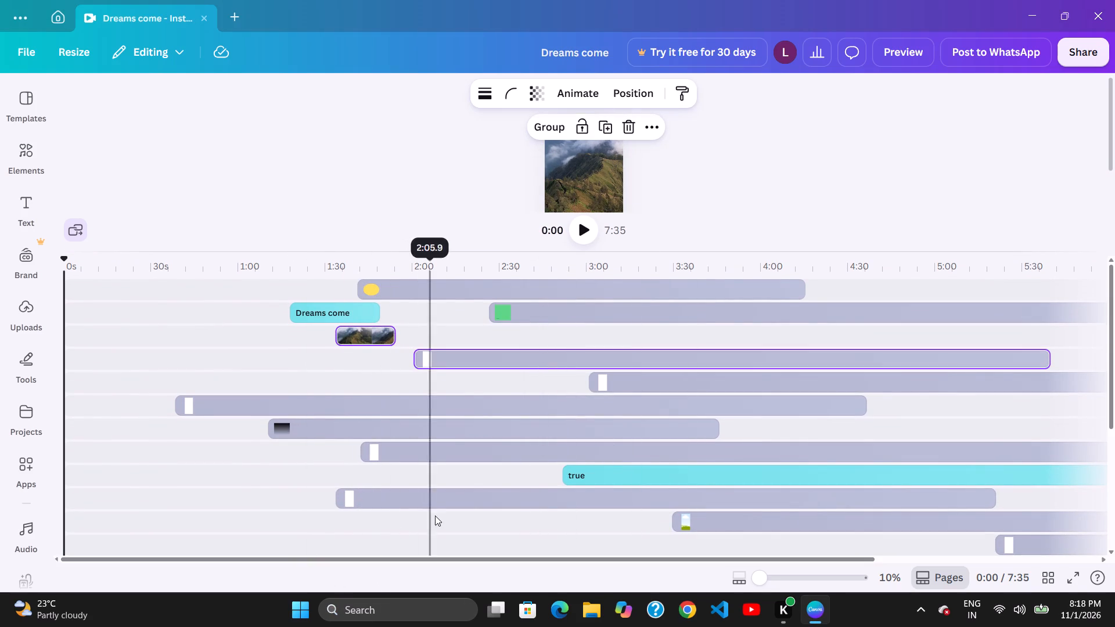
{"action": "left_click_drag", "start_coordinate": [343, 401], "coordinate": [350, 398]}
{"action": "left_click_drag", "start_coordinate": [466, 354], "coordinate": [461, 355]}
{"action": "left_click", "coordinate": [297, 432]}
{"action": "left_click", "coordinate": [419, 374]}
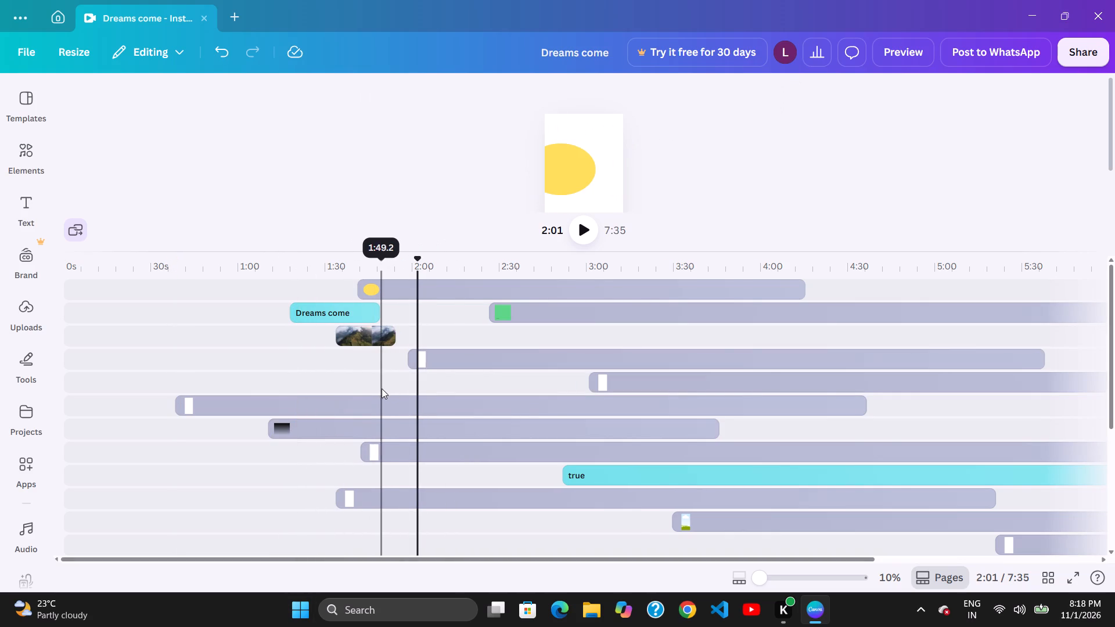
{"action": "left_click_drag", "start_coordinate": [404, 380], "coordinate": [409, 384]}
{"action": "left_click", "coordinate": [409, 386]}
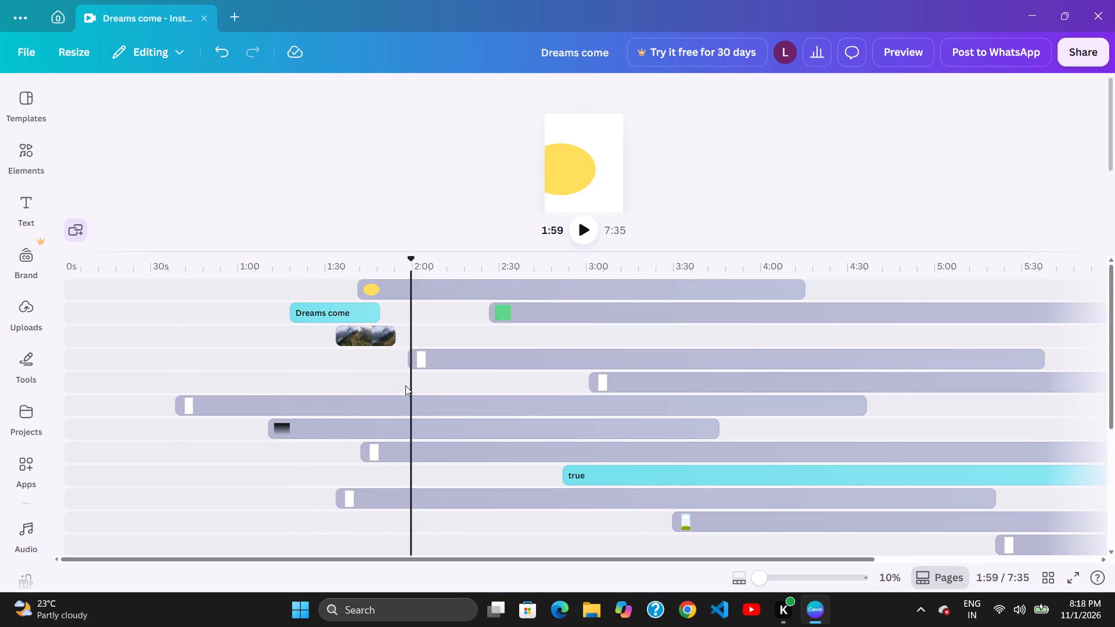
{"action": "left_click_drag", "start_coordinate": [416, 376], "coordinate": [425, 381]}
{"action": "left_click_drag", "start_coordinate": [434, 367], "coordinate": [428, 369]}
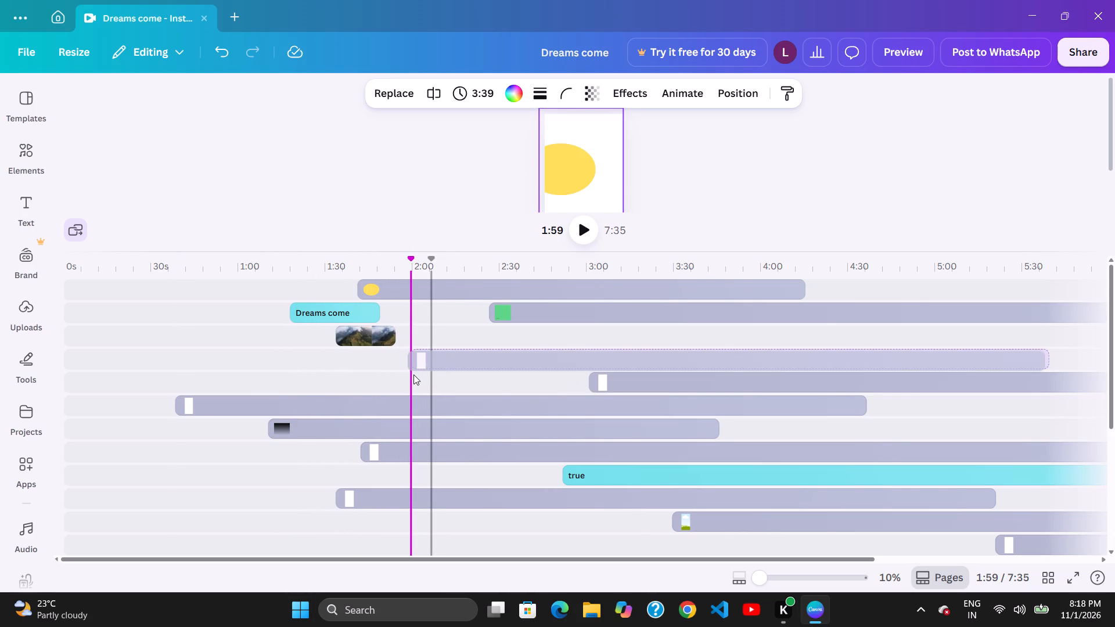
Move the fourth track's white clip further back so that it starts at about 1:49.
{"action": "left_click", "coordinate": [350, 393]}
{"action": "left_click", "coordinate": [434, 343]}
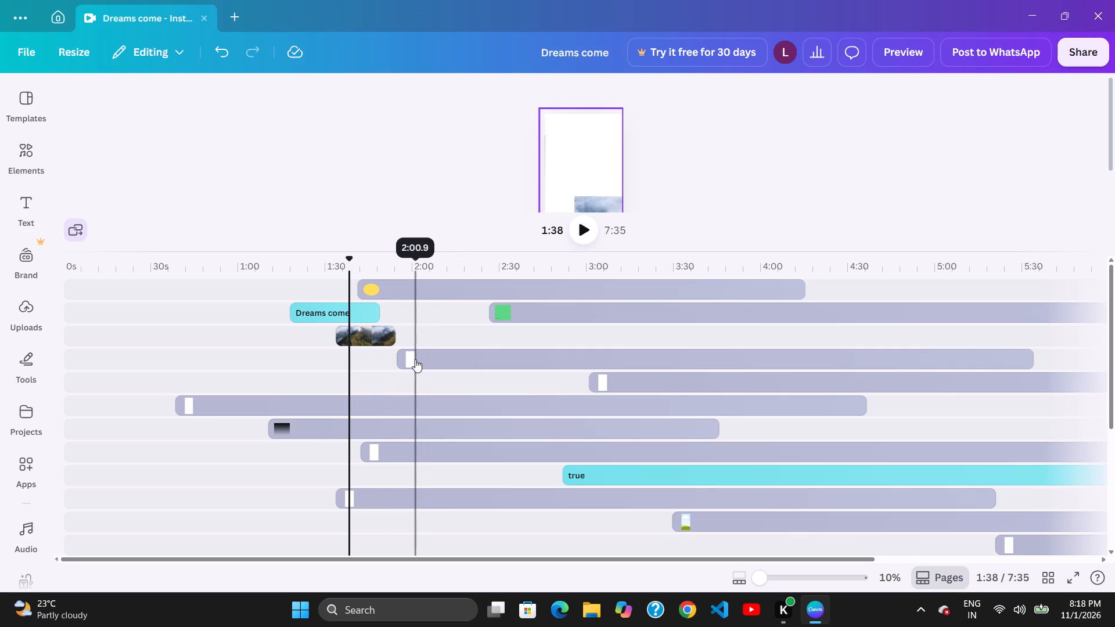
{"action": "left_click", "coordinate": [415, 359]}
{"action": "left_click_drag", "start_coordinate": [431, 338], "coordinate": [431, 344]}
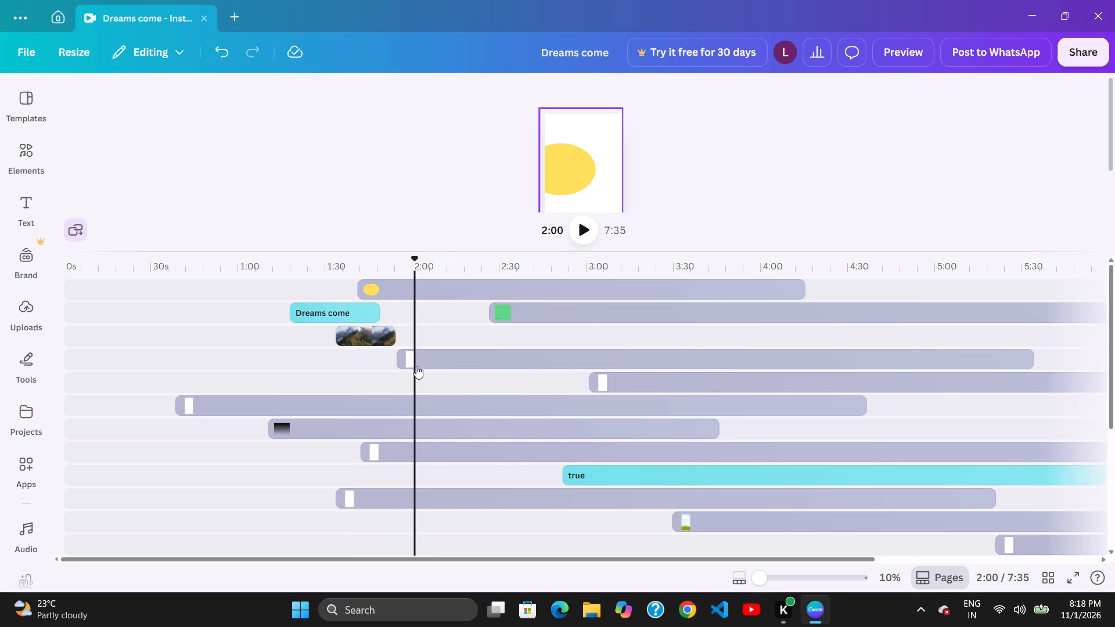
{"action": "left_click", "coordinate": [428, 372]}
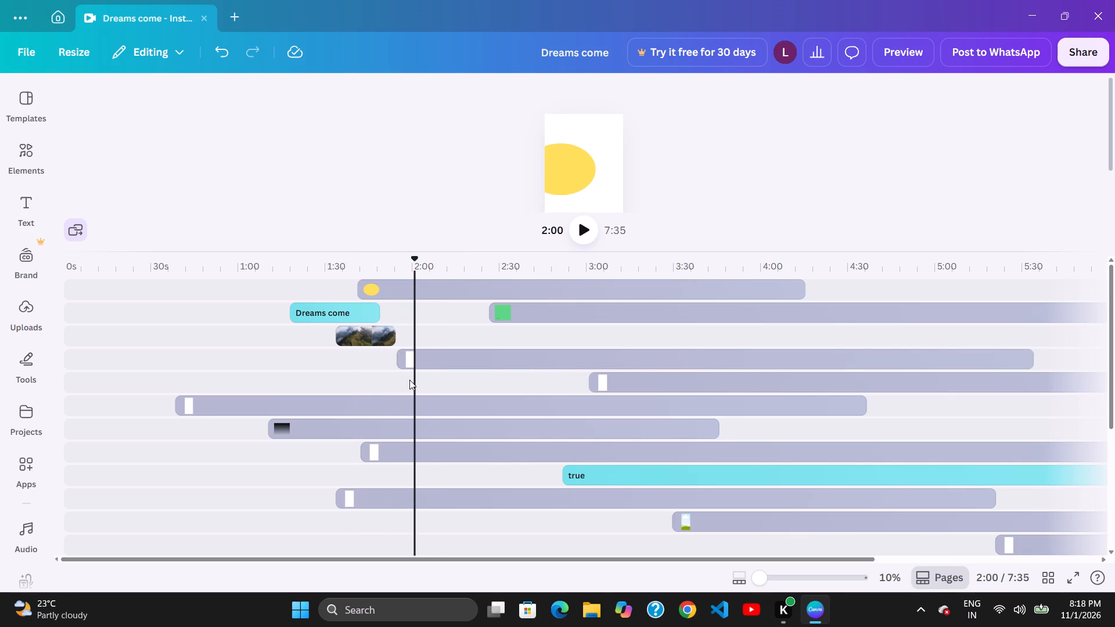
{"action": "left_click_drag", "start_coordinate": [430, 383], "coordinate": [438, 384]}
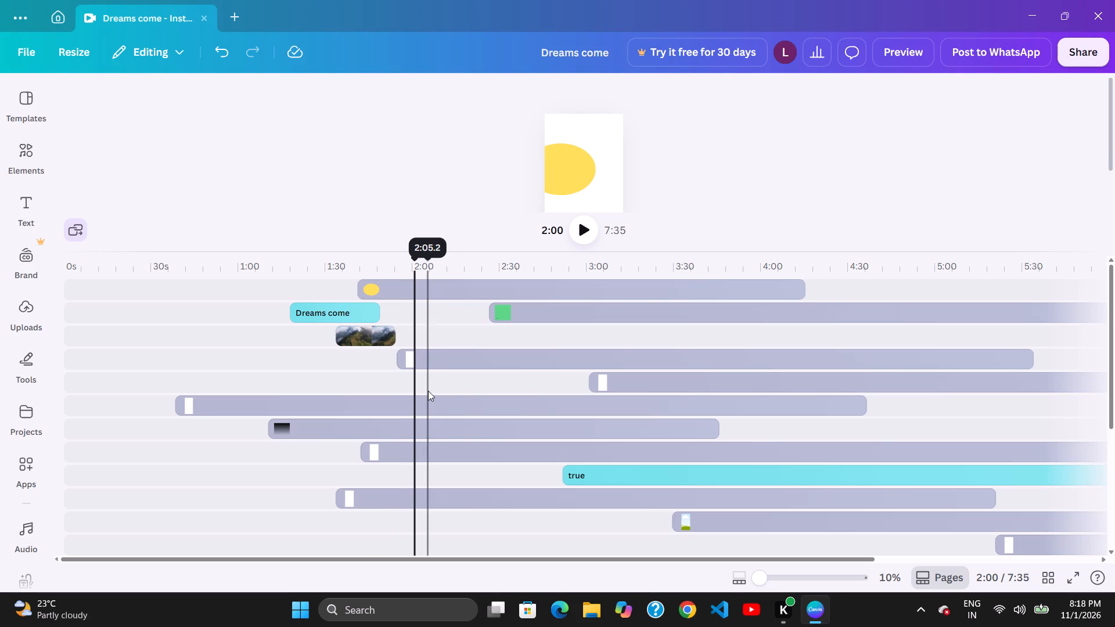
{"action": "left_click_drag", "start_coordinate": [438, 347], "coordinate": [440, 354]}
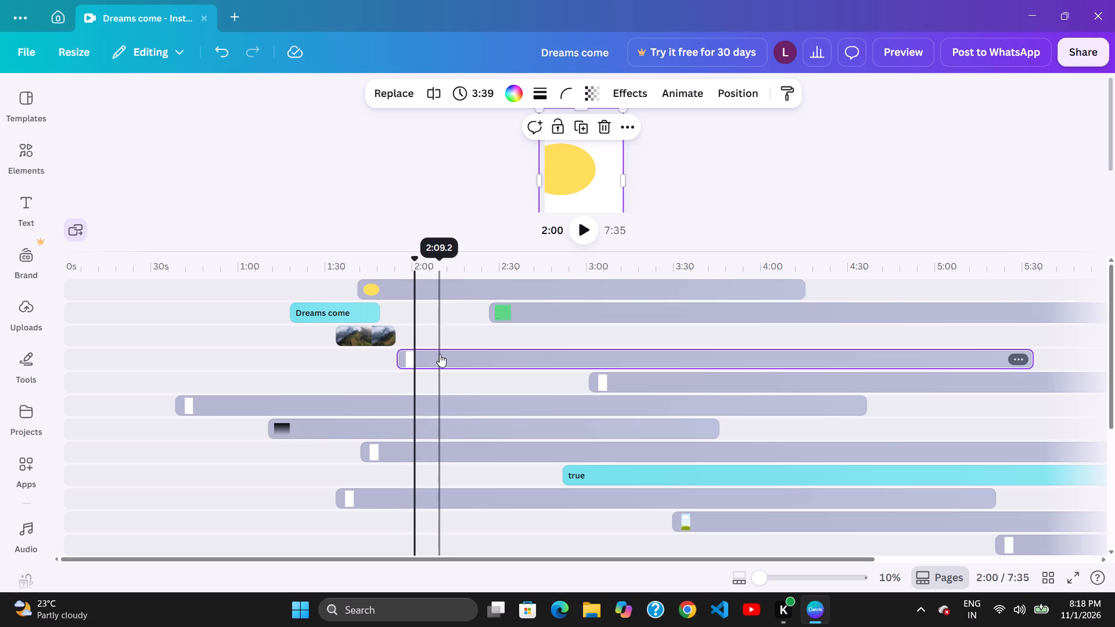
{"action": "left_click", "coordinate": [422, 360]}
{"action": "left_click", "coordinate": [444, 333]}
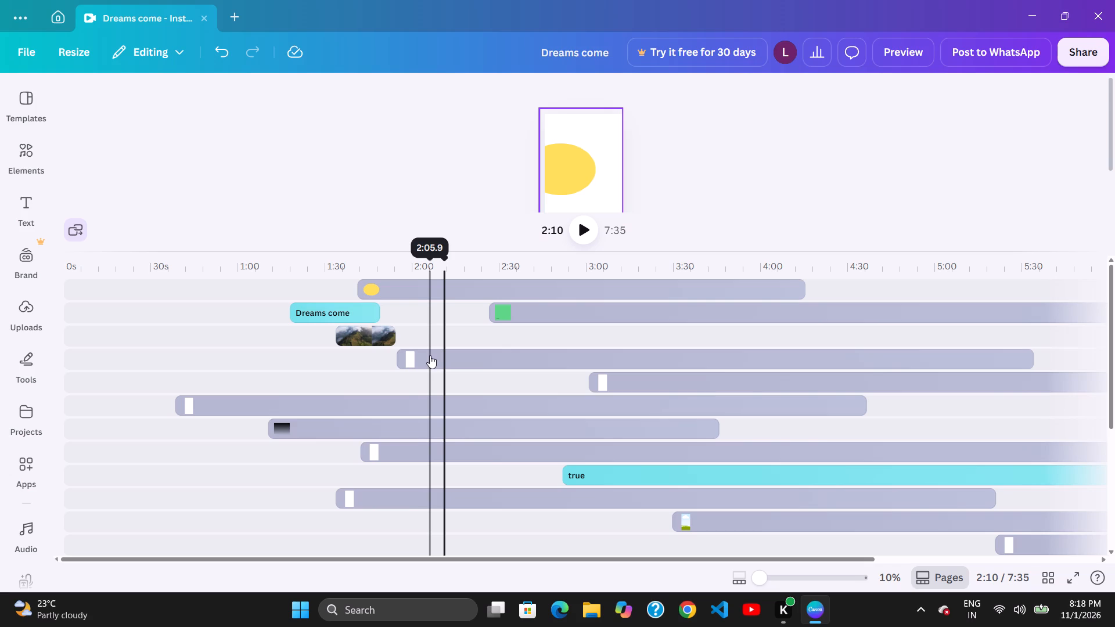
{"action": "left_click_drag", "start_coordinate": [486, 349], "coordinate": [477, 352]}
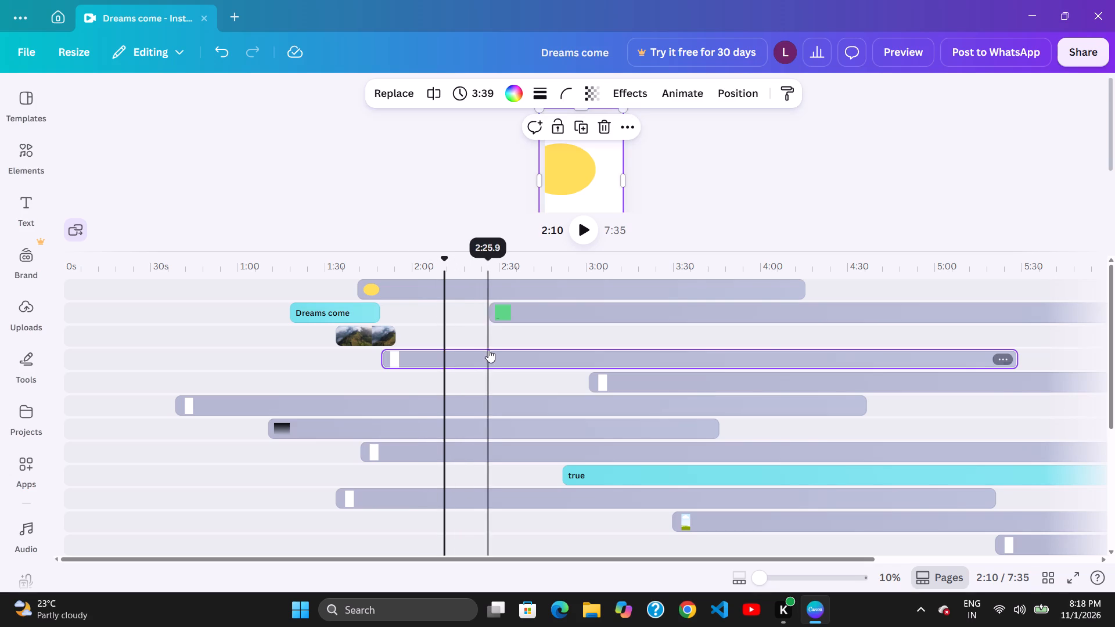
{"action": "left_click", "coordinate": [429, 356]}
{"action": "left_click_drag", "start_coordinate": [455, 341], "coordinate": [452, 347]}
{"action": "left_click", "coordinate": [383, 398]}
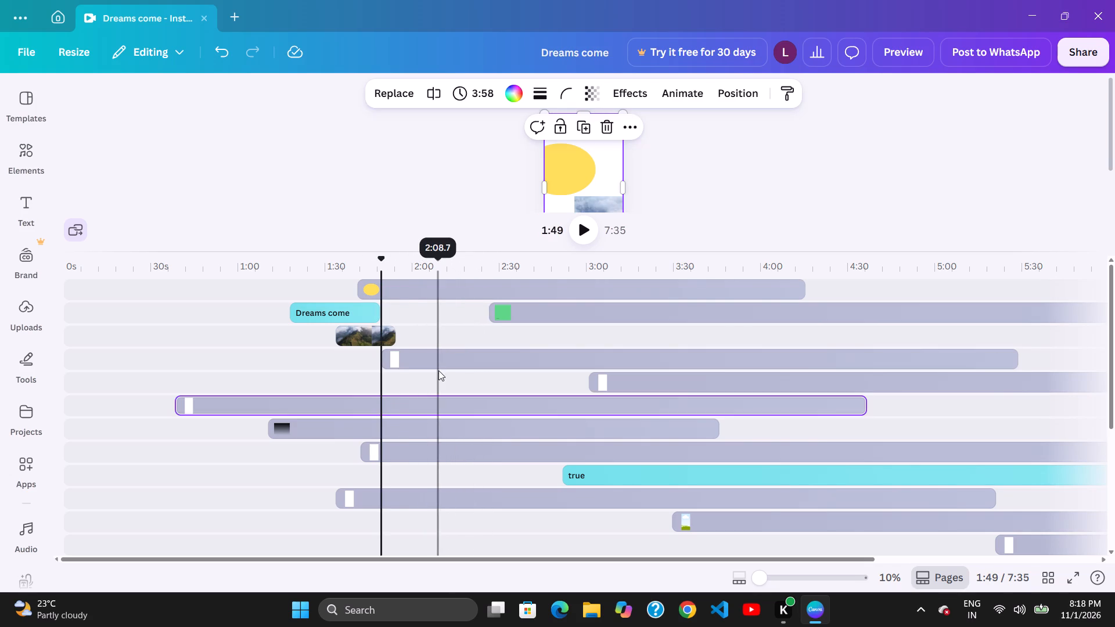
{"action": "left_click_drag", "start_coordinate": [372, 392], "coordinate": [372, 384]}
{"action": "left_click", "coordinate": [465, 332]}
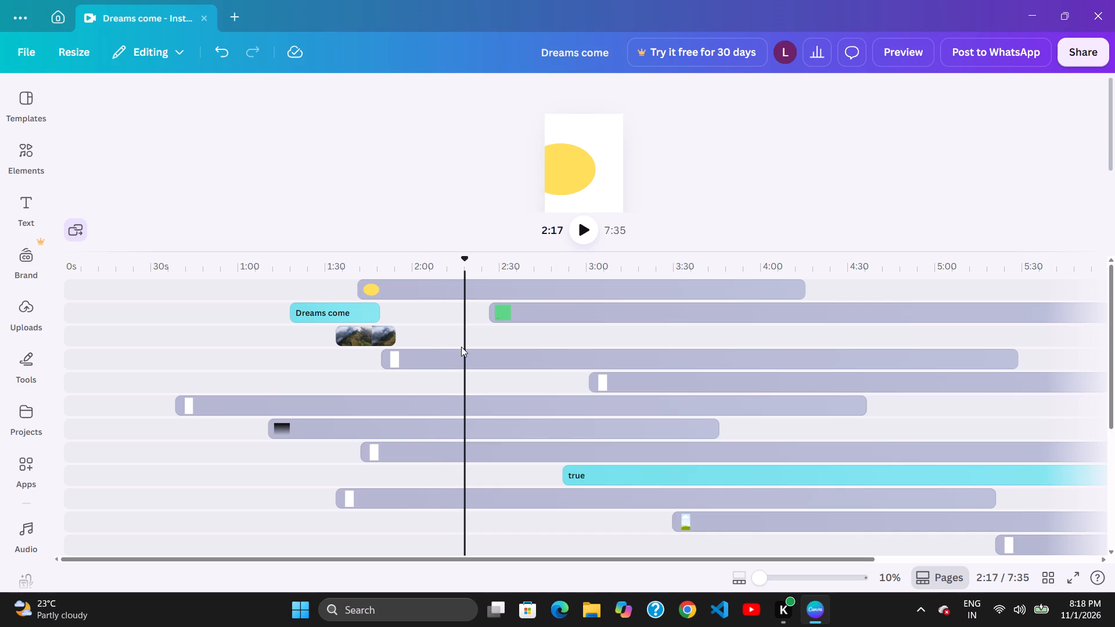
Shift the yellow ellipse clip on the first track slightly earlier, starting at about 1:39.
{"action": "left_click_drag", "start_coordinate": [461, 339], "coordinate": [499, 329]}
{"action": "left_click_drag", "start_coordinate": [553, 305], "coordinate": [544, 303]}
{"action": "left_click_drag", "start_coordinate": [513, 305], "coordinate": [517, 297]}
{"action": "left_click", "coordinate": [519, 294]}
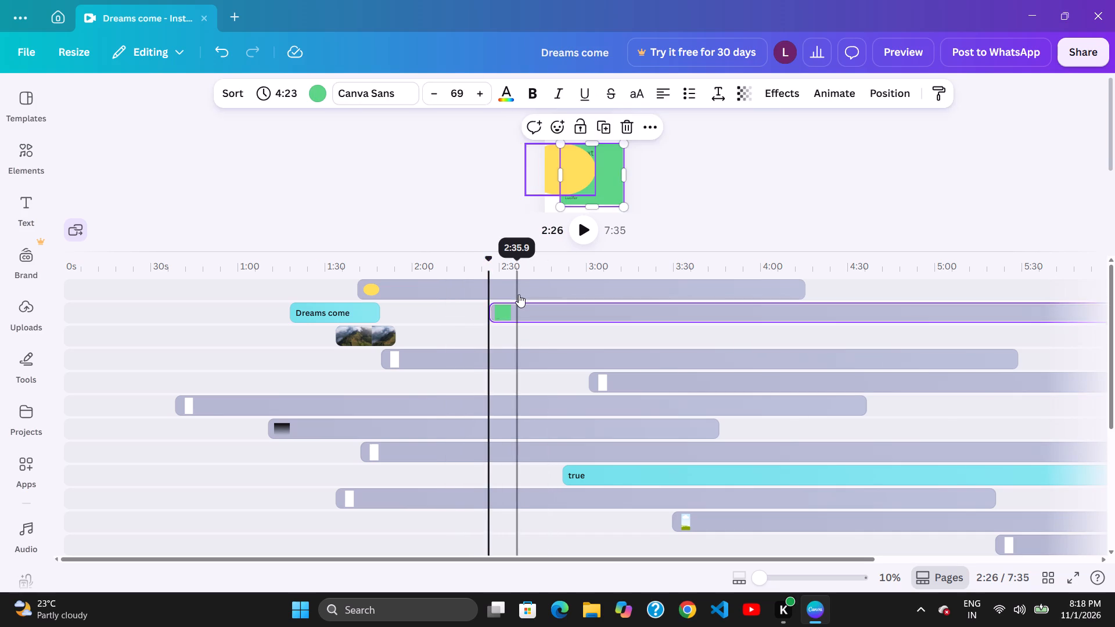
{"action": "left_click", "coordinate": [539, 297]}
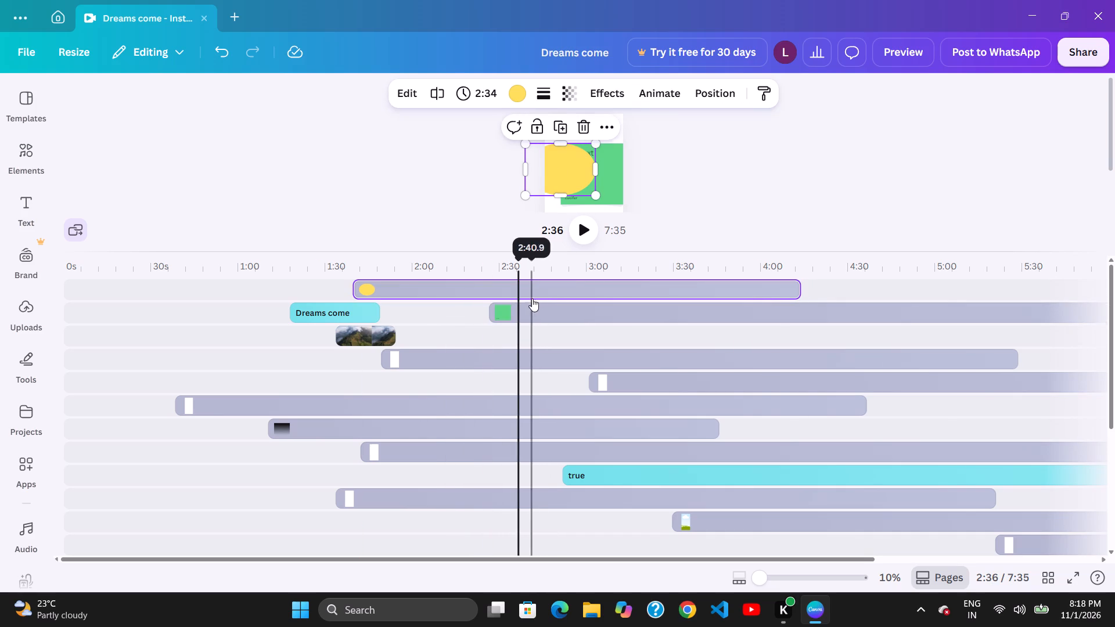
{"action": "left_click", "coordinate": [480, 296]}
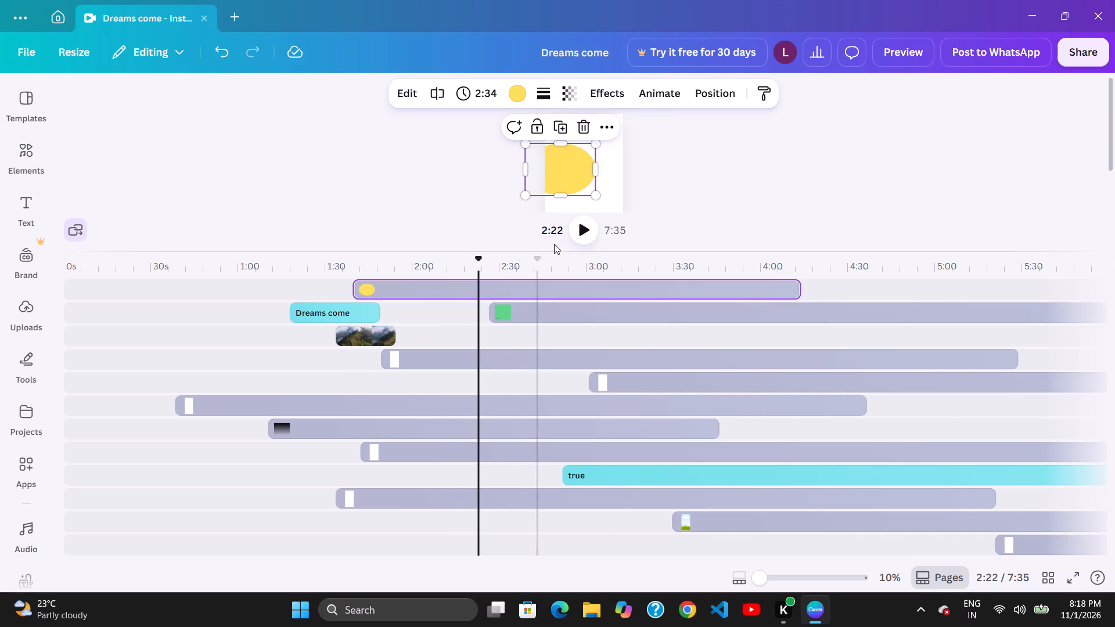
Make the timeline area slightly taller by raising its boundary with the video preview.
{"action": "left_click_drag", "start_coordinate": [554, 244], "coordinate": [542, 245]}
{"action": "left_click", "coordinate": [528, 248]}
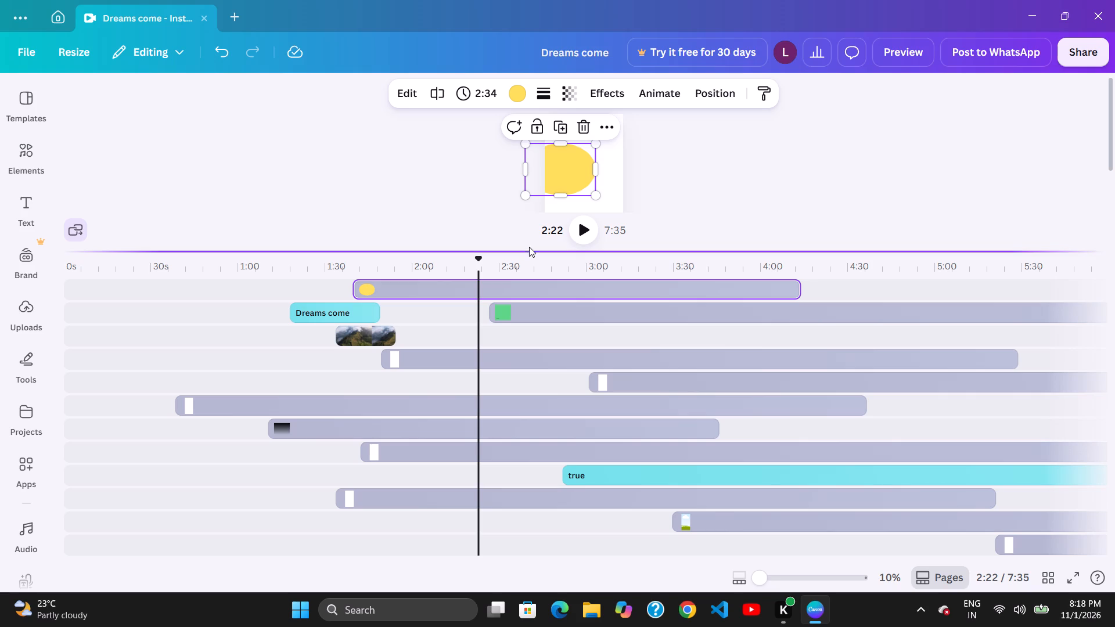
{"action": "left_click", "coordinate": [484, 261]}
{"action": "left_click", "coordinate": [537, 222]}
{"action": "left_click", "coordinate": [508, 248]}
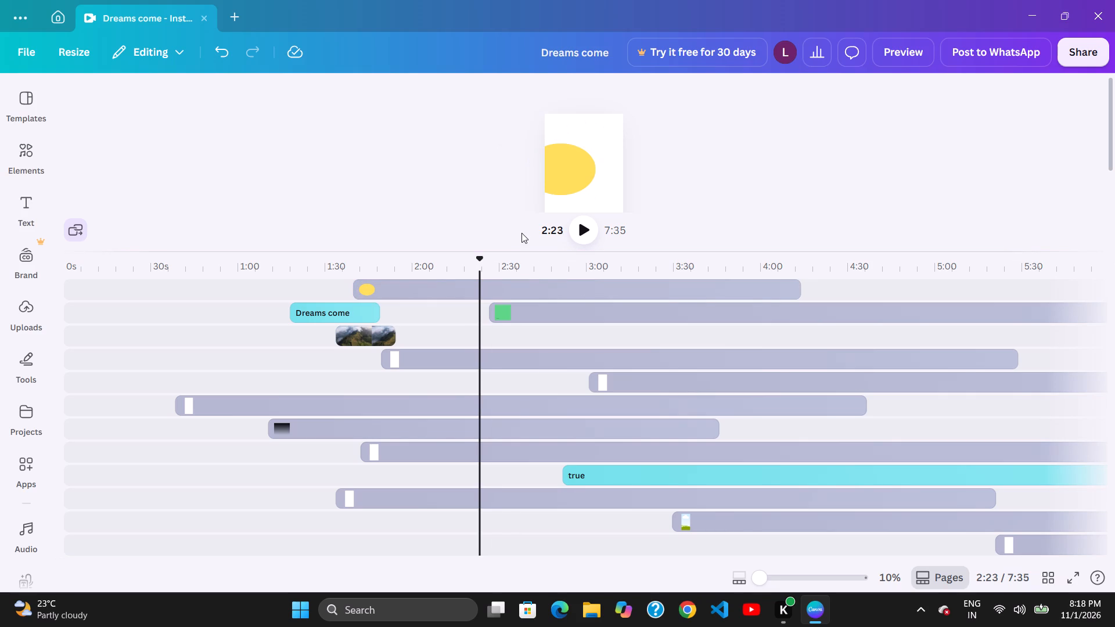
{"action": "left_click_drag", "start_coordinate": [543, 247], "coordinate": [527, 261]}
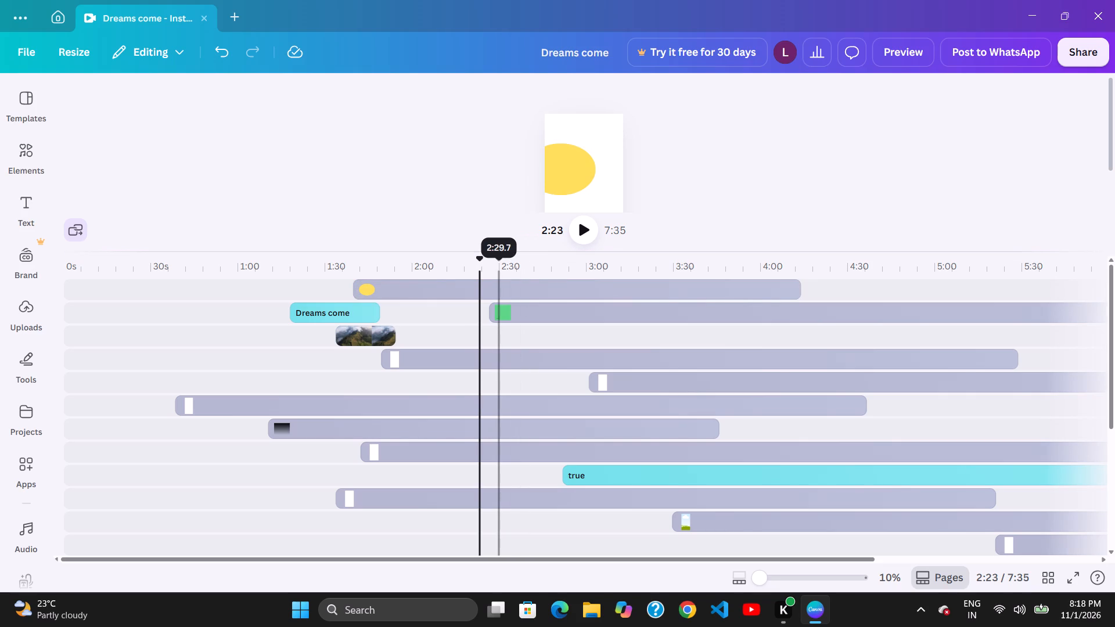
{"action": "left_click_drag", "start_coordinate": [476, 251], "coordinate": [484, 243]}
{"action": "left_click", "coordinate": [513, 218]}
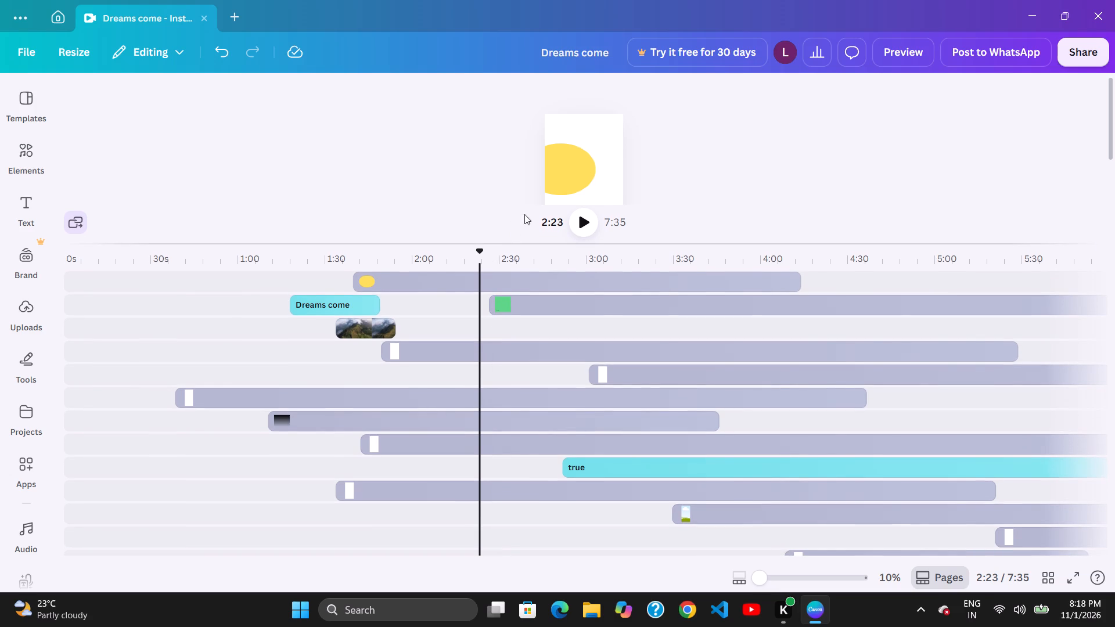
{"action": "left_click", "coordinate": [530, 217]}
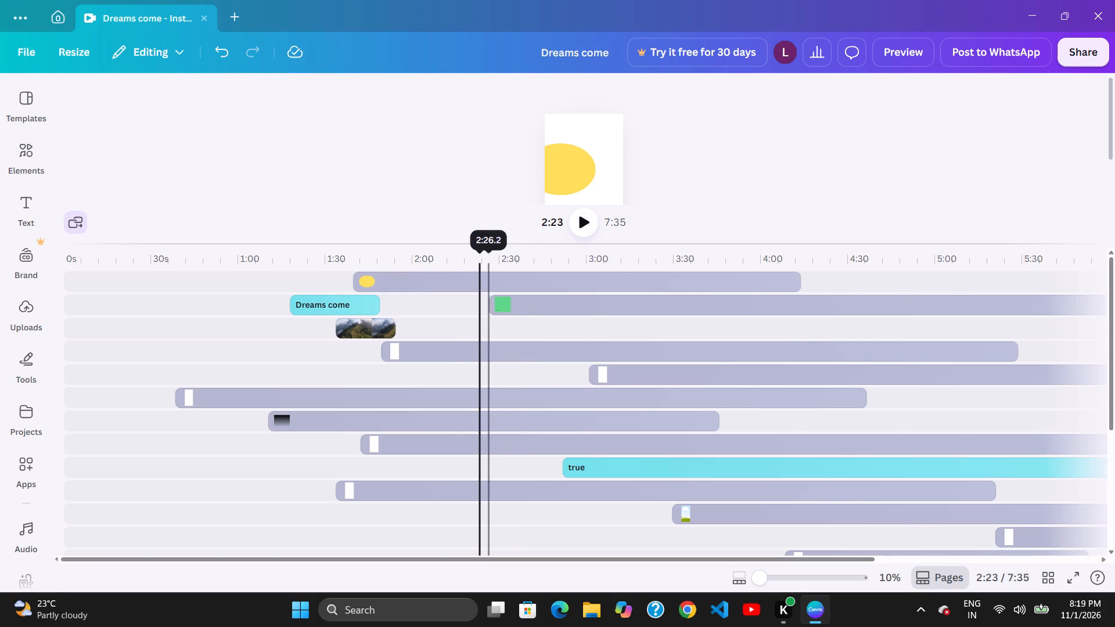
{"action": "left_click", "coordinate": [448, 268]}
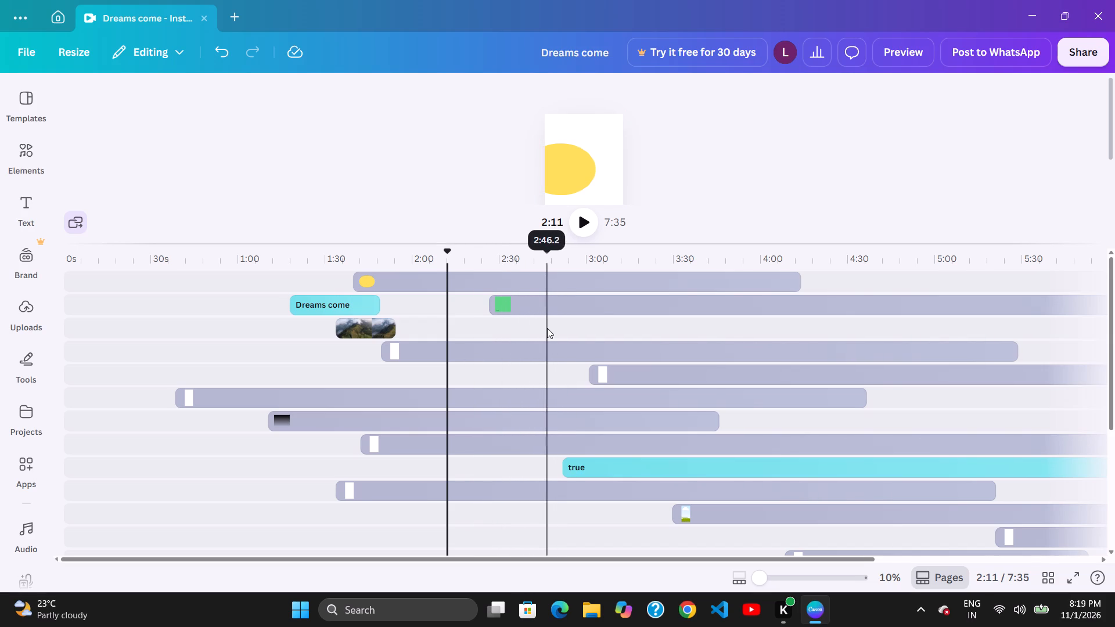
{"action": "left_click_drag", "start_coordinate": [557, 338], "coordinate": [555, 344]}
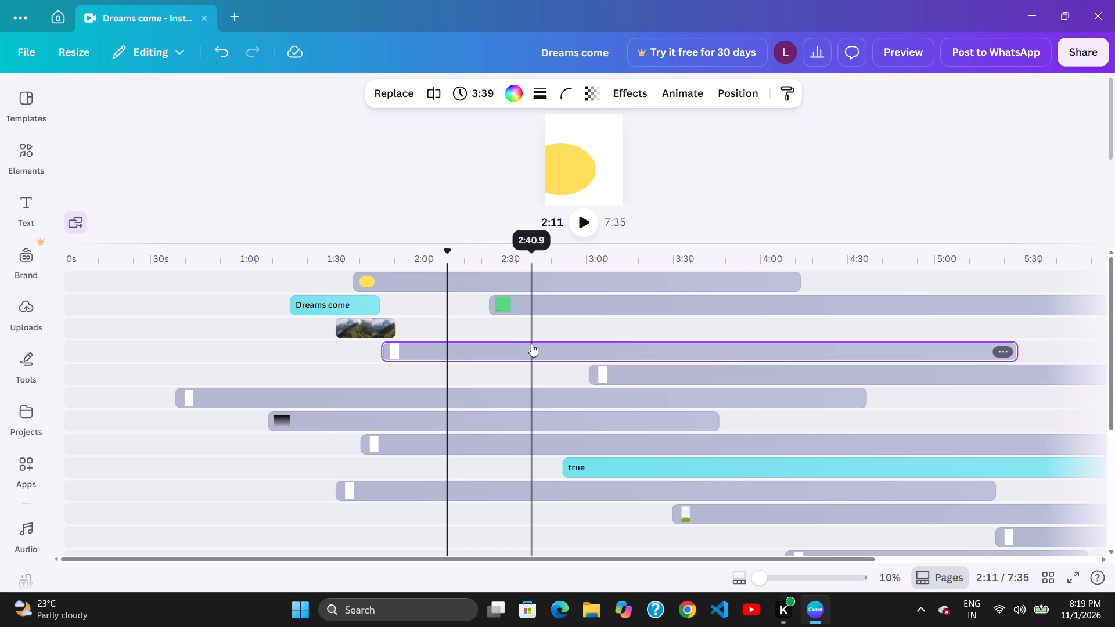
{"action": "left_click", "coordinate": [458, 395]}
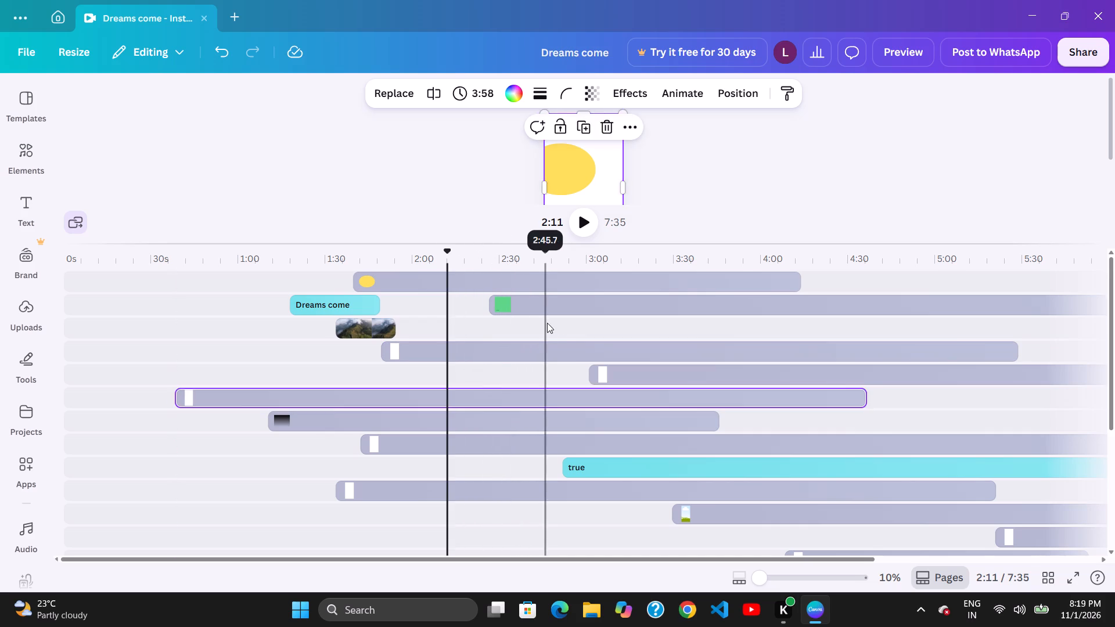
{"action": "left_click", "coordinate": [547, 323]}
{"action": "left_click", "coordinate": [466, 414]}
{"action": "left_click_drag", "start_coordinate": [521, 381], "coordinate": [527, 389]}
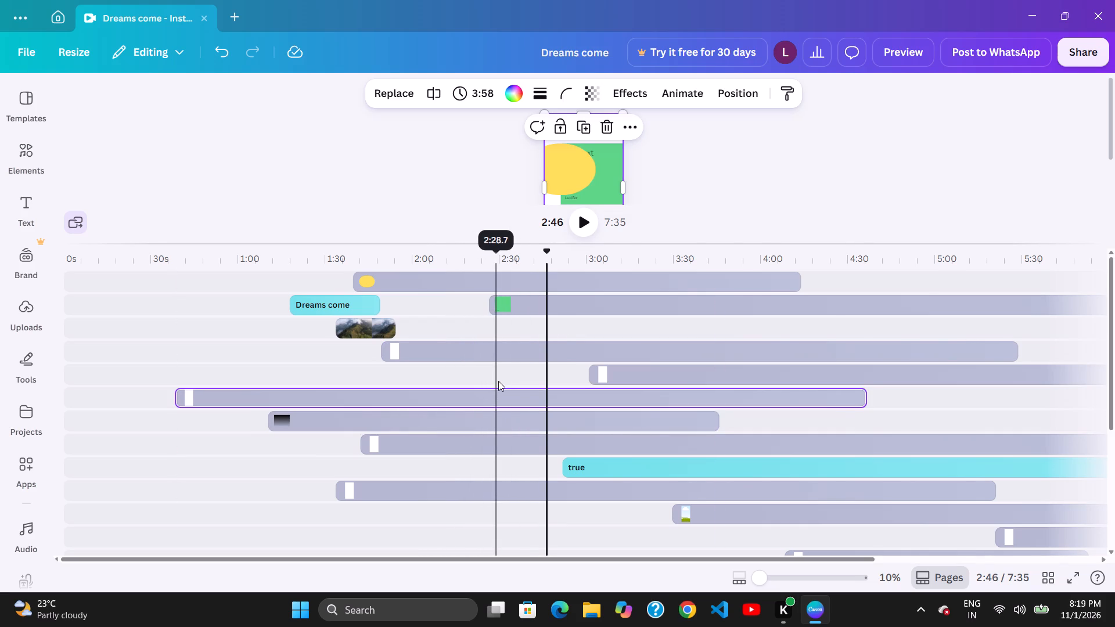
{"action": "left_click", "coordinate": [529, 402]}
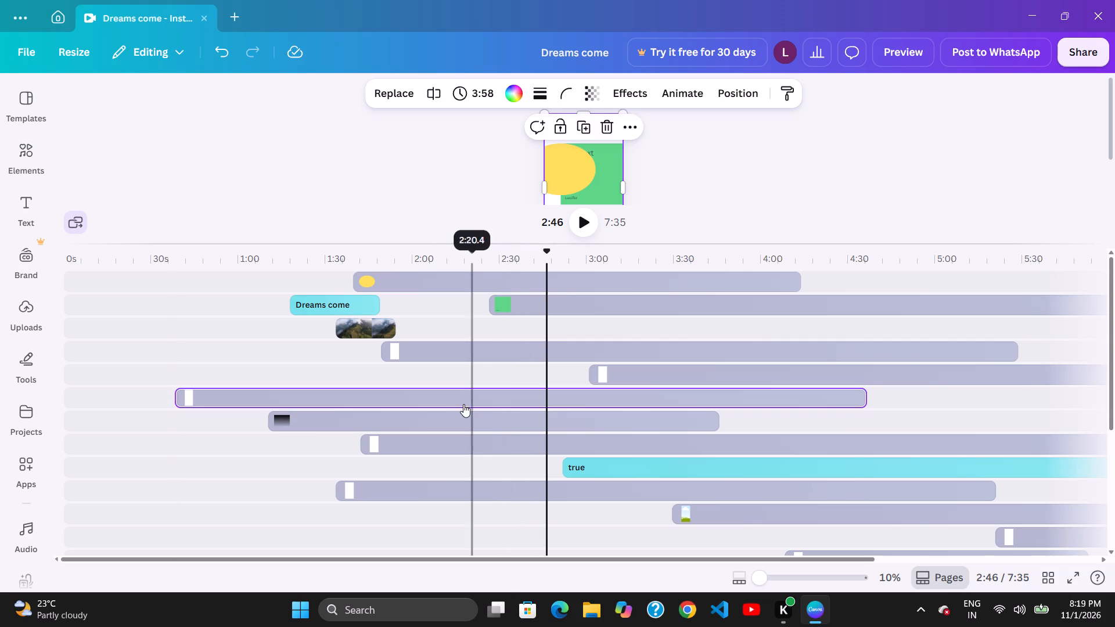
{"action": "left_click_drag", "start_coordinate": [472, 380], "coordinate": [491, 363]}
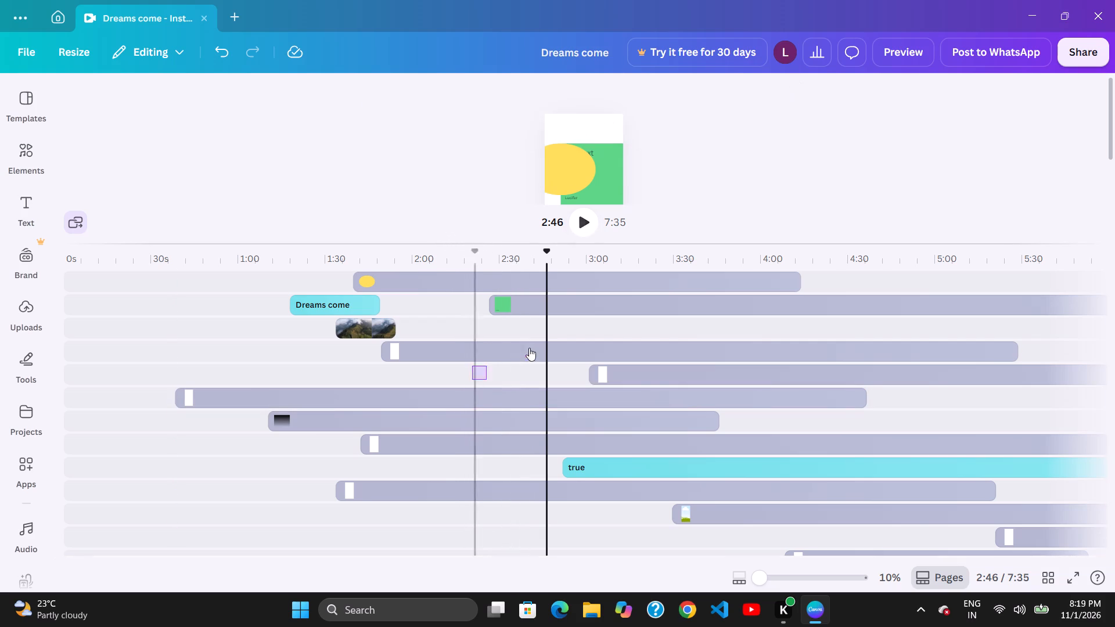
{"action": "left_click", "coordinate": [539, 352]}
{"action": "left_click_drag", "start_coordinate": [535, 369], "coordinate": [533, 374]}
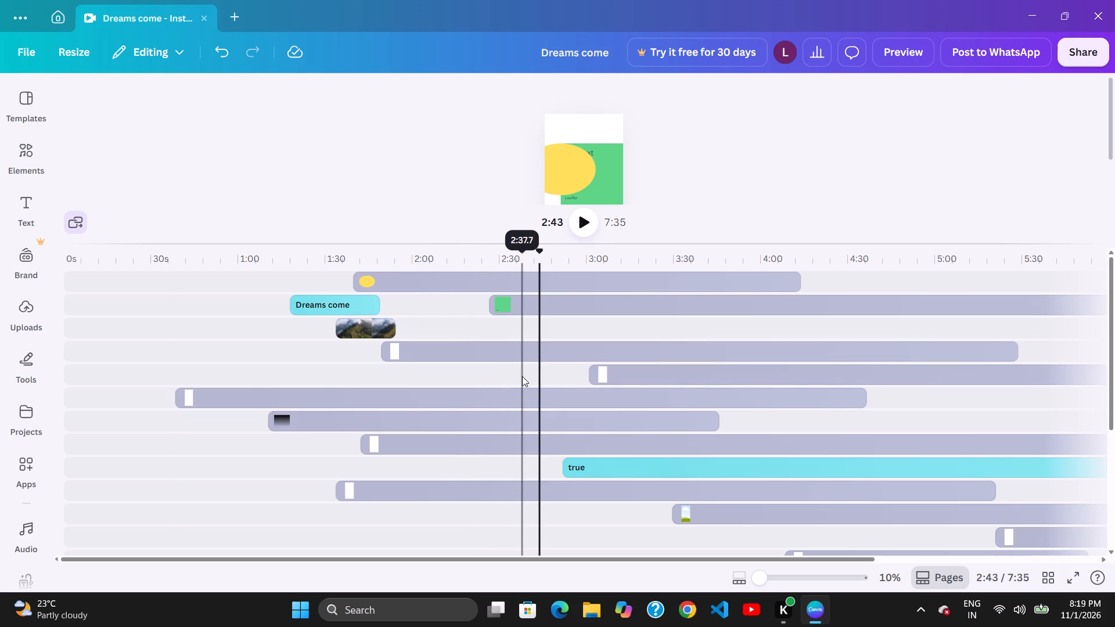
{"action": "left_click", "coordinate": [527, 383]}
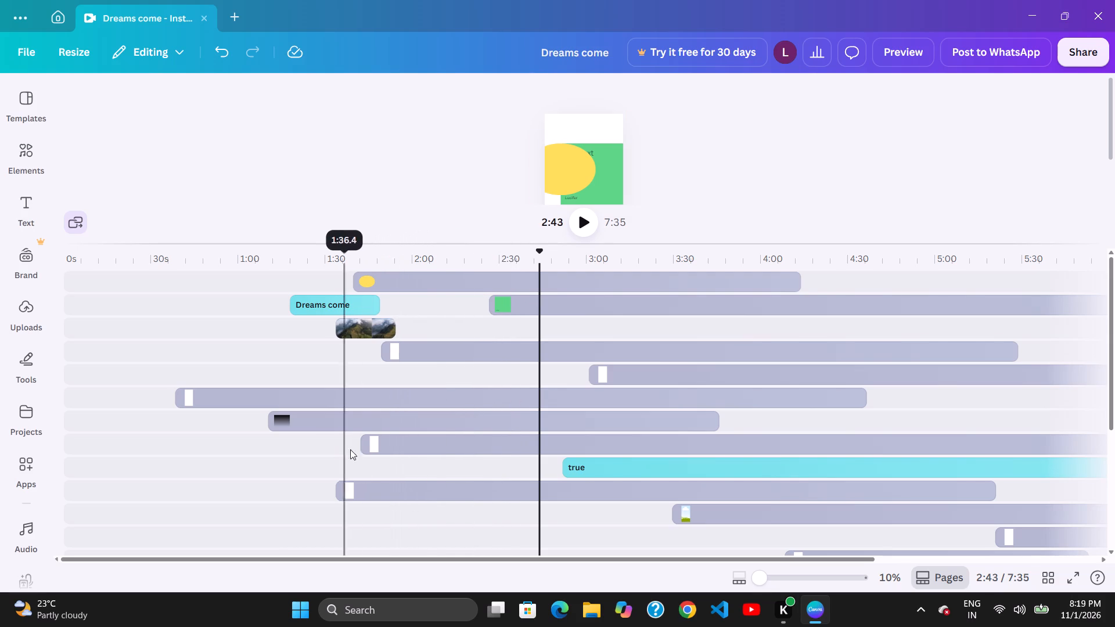
Shift the white clip on the sixth track slightly later so that it starts at about 0:40.
{"action": "left_click", "coordinate": [386, 388]}
{"action": "left_click_drag", "start_coordinate": [443, 330], "coordinate": [438, 340]}
{"action": "left_click_drag", "start_coordinate": [372, 390], "coordinate": [378, 395]}
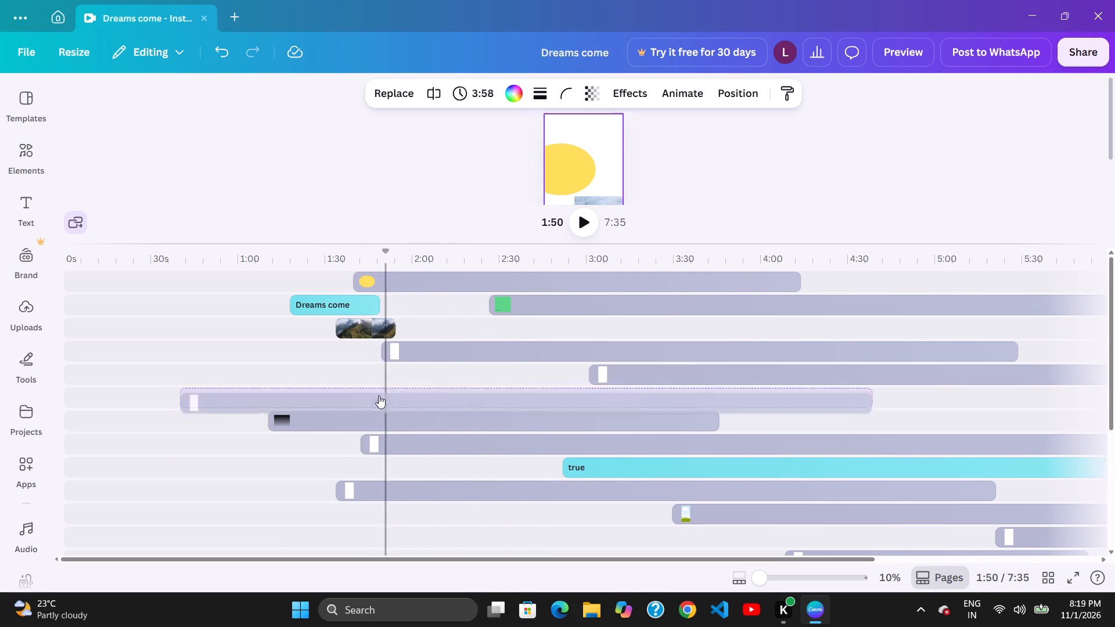
{"action": "left_click", "coordinate": [456, 314]}
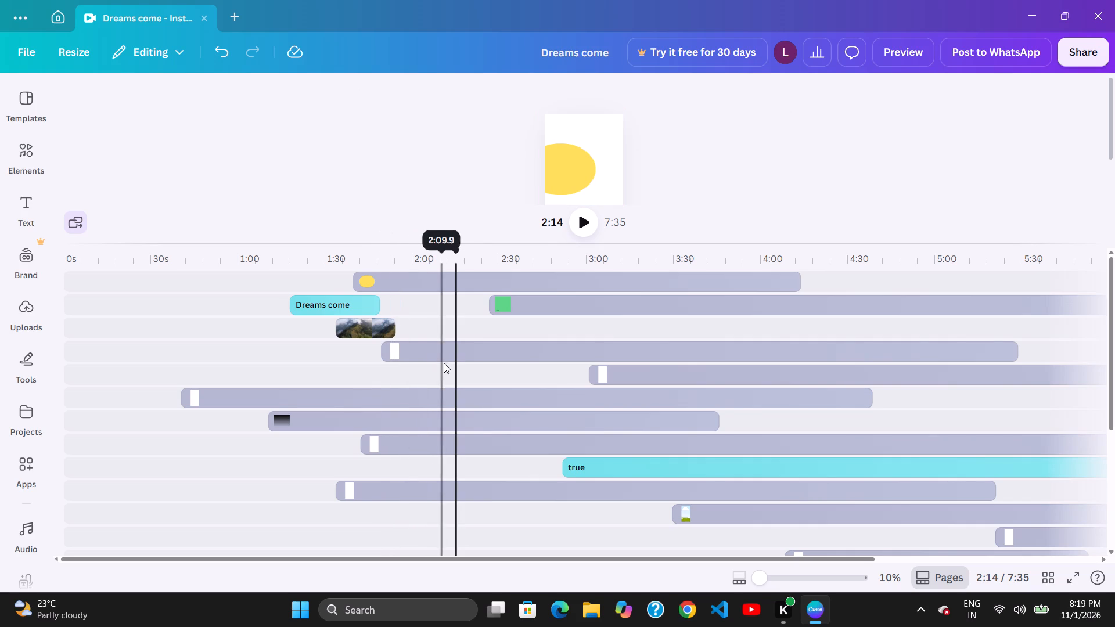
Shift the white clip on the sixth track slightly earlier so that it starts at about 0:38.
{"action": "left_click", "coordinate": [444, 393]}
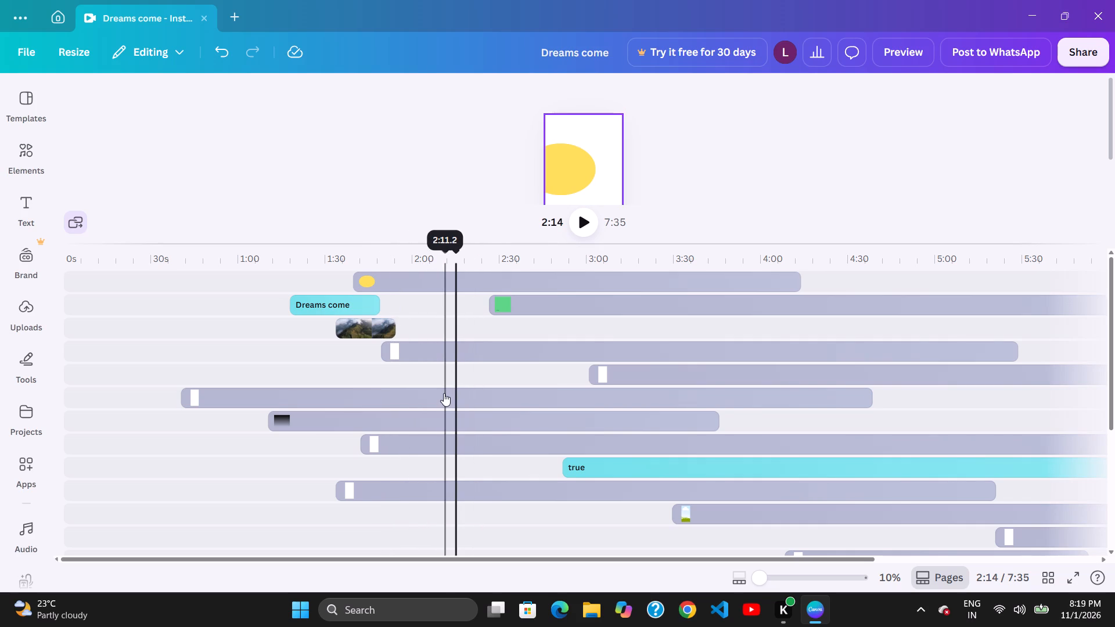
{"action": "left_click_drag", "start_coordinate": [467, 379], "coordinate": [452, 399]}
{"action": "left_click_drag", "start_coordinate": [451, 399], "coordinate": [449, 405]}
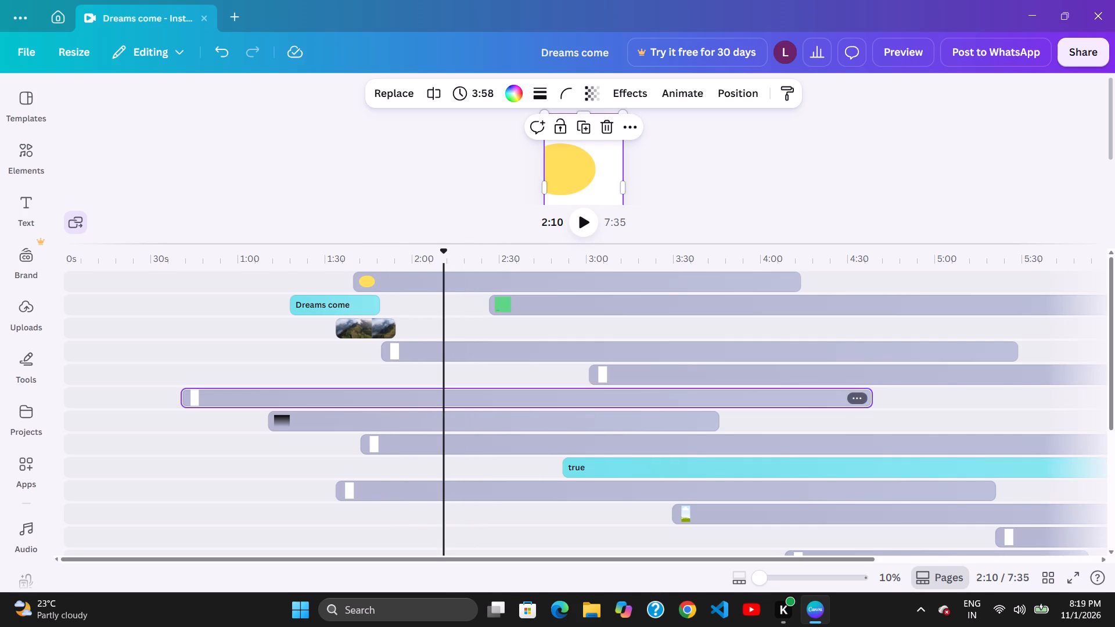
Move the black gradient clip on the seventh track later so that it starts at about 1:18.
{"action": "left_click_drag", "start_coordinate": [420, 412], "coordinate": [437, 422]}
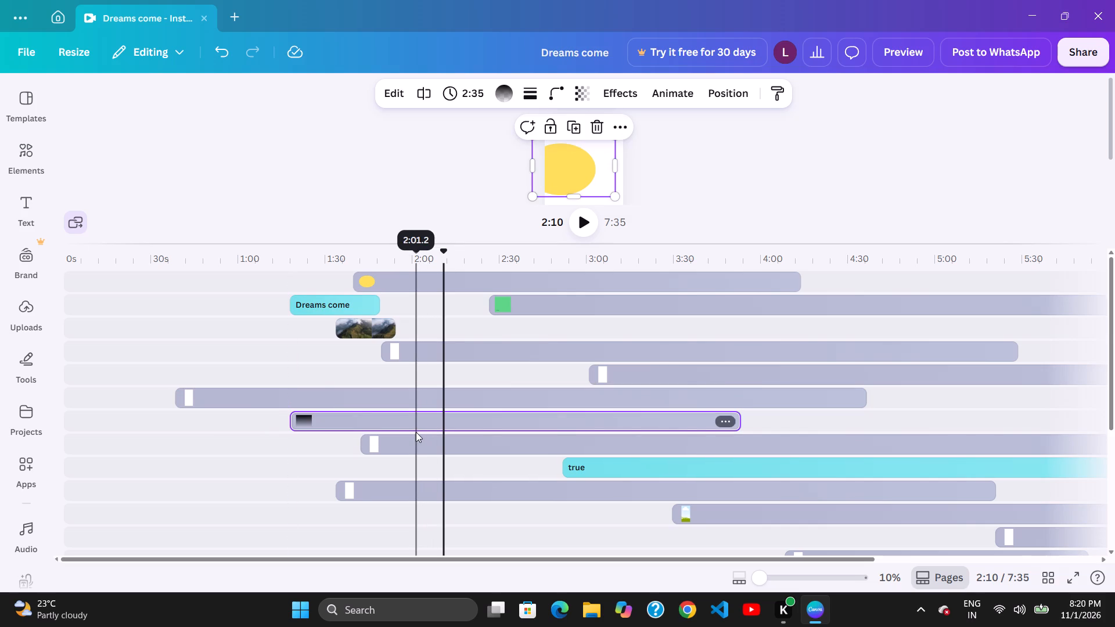
Move the white clip from the eighth track down to the track below the "true" text clip, starting at about 1:54.
{"action": "left_click_drag", "start_coordinate": [412, 438], "coordinate": [413, 432]}
{"action": "left_click", "coordinate": [437, 405]}
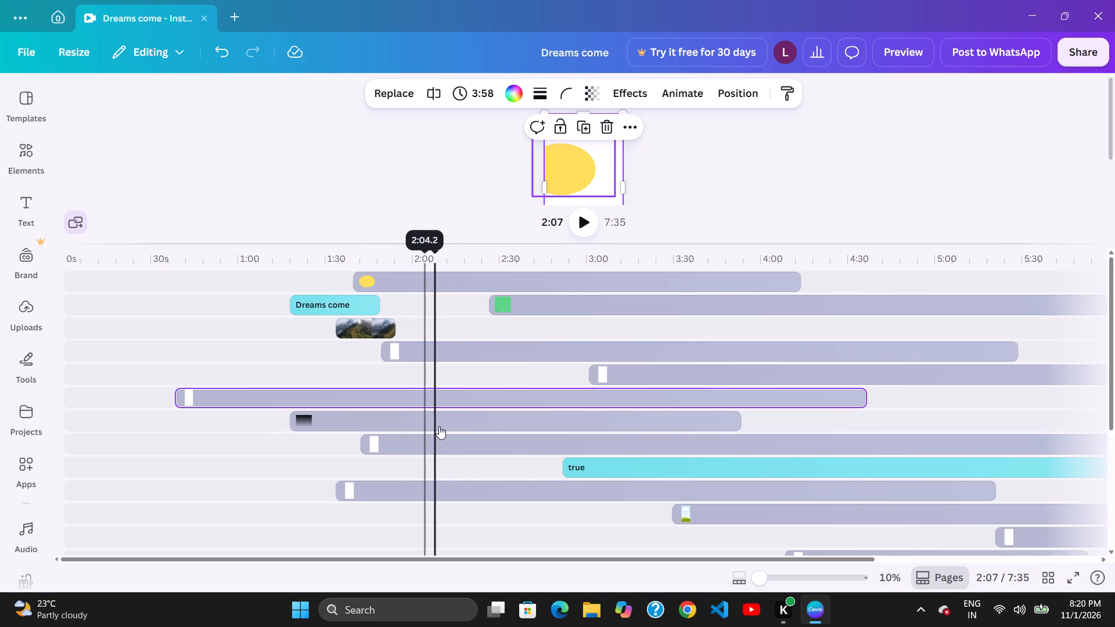
{"action": "left_click", "coordinate": [459, 435]}
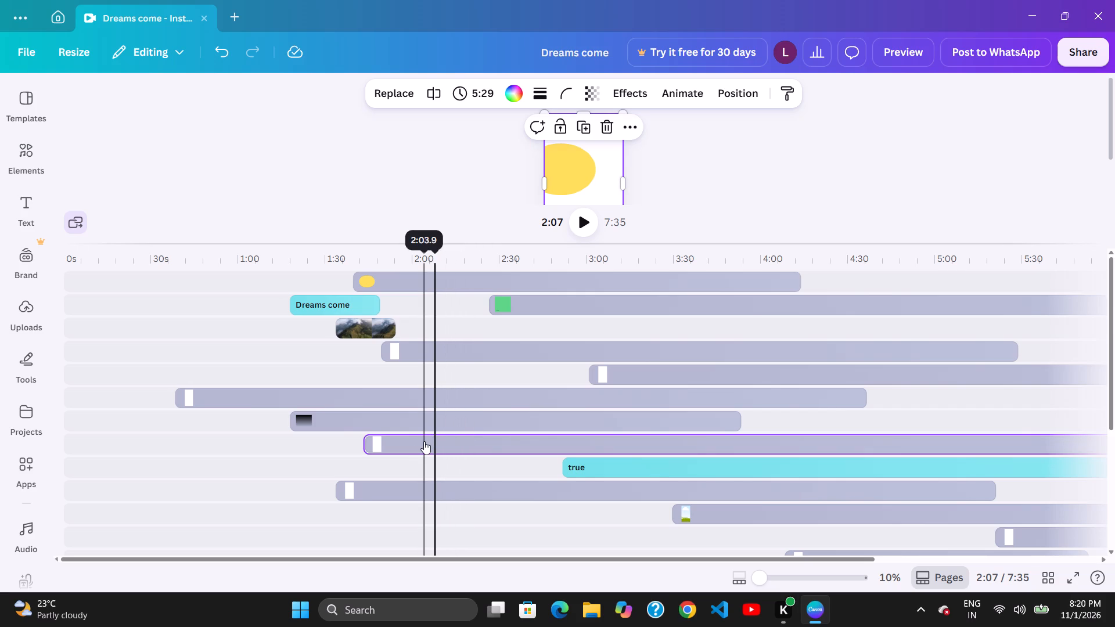
{"action": "left_click_drag", "start_coordinate": [465, 454], "coordinate": [458, 459]}
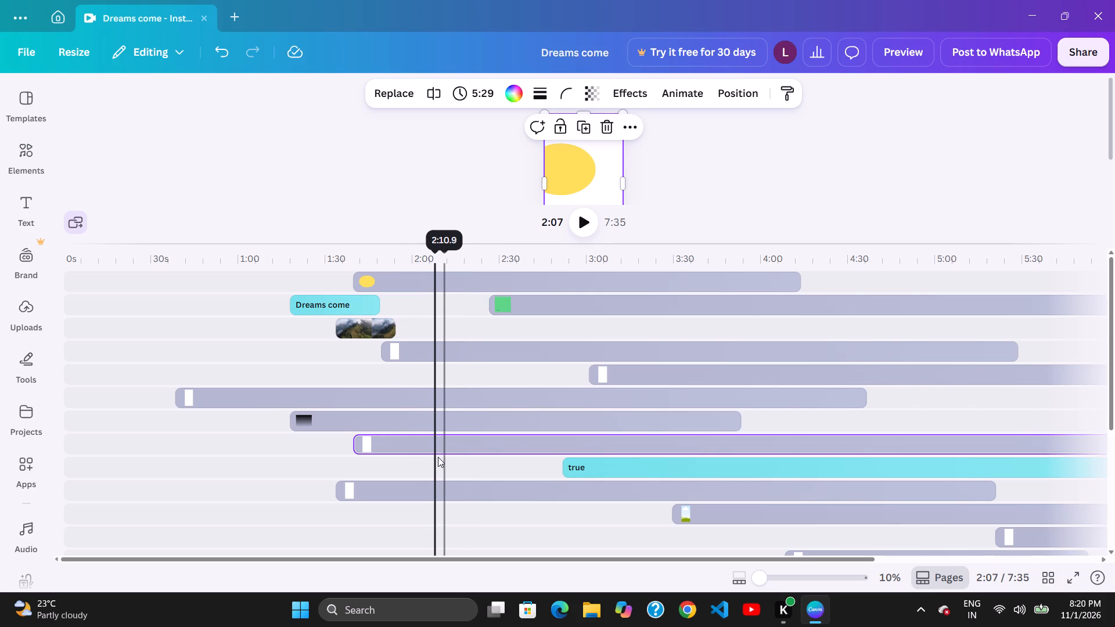
{"action": "left_click", "coordinate": [463, 450]}
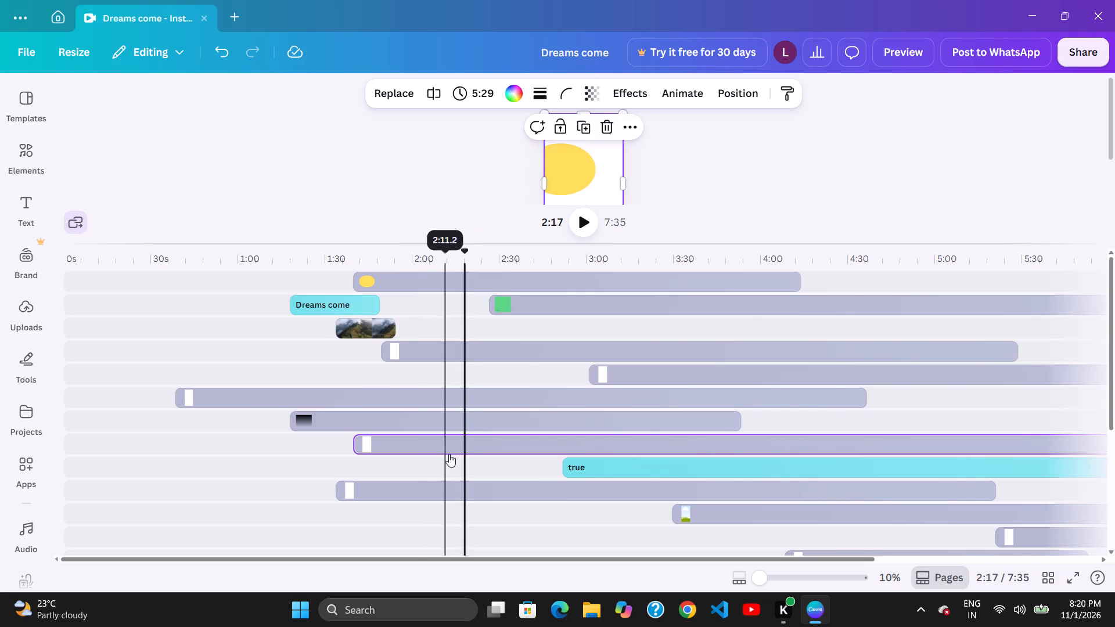
{"action": "left_click_drag", "start_coordinate": [446, 453], "coordinate": [520, 442]}
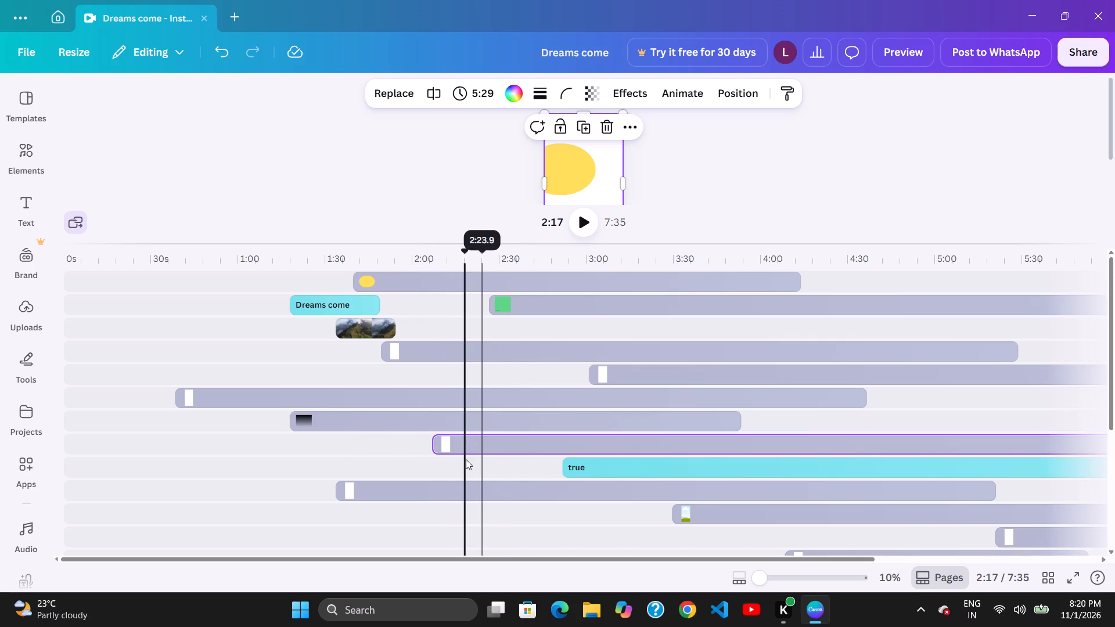
{"action": "left_click_drag", "start_coordinate": [525, 450], "coordinate": [488, 475]}
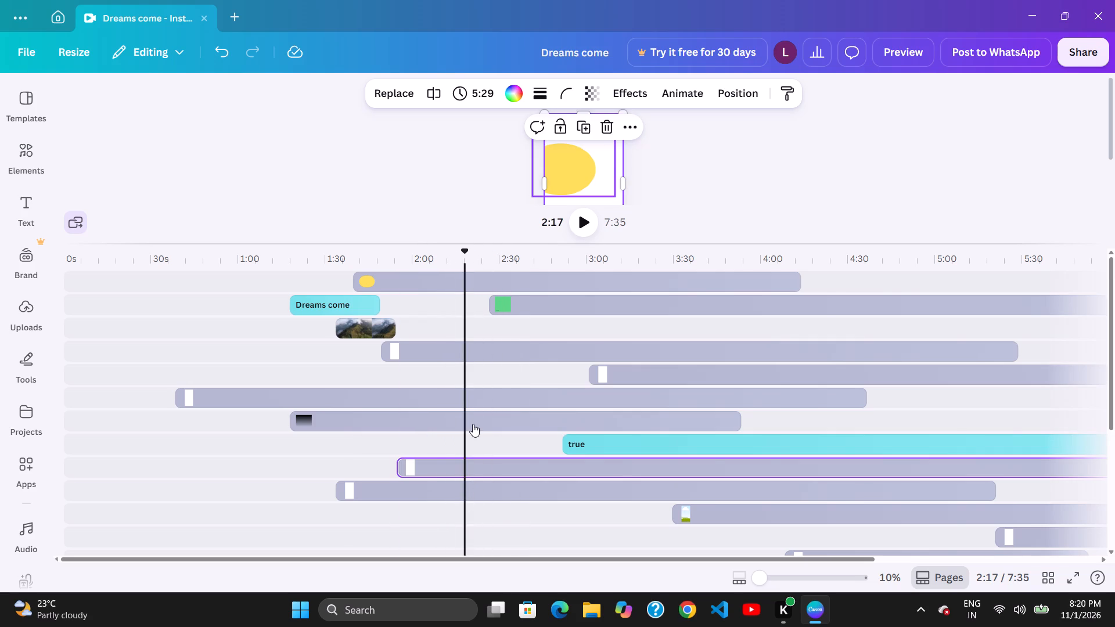
Nudge the white clip on the tenth track slightly earlier, starting at about 1:33.
{"action": "left_click", "coordinate": [474, 506]}
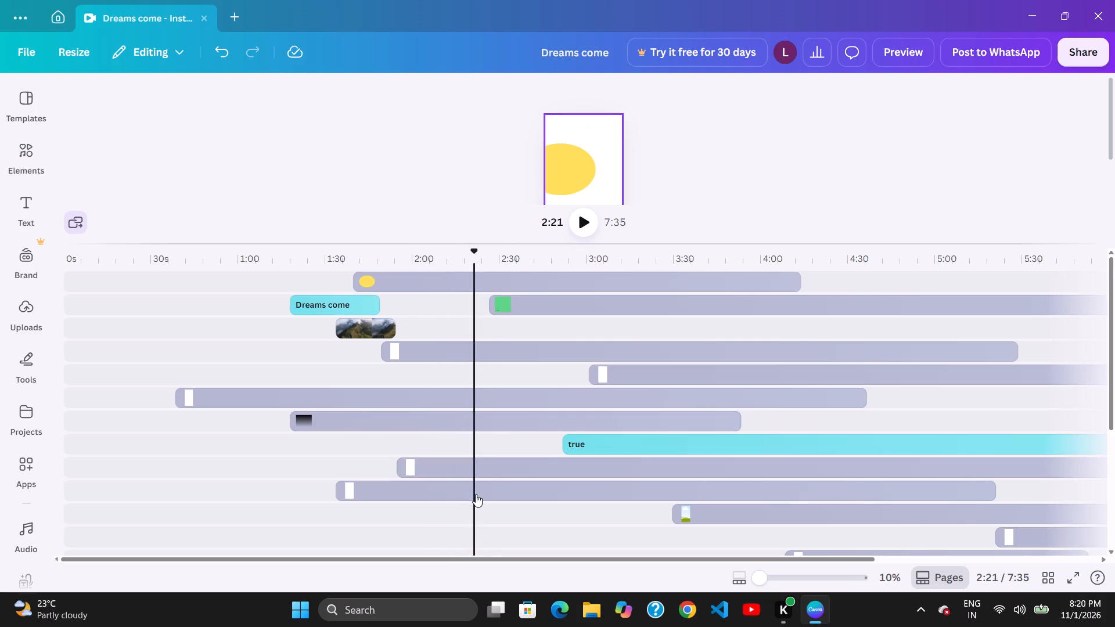
{"action": "left_click", "coordinate": [533, 491]}
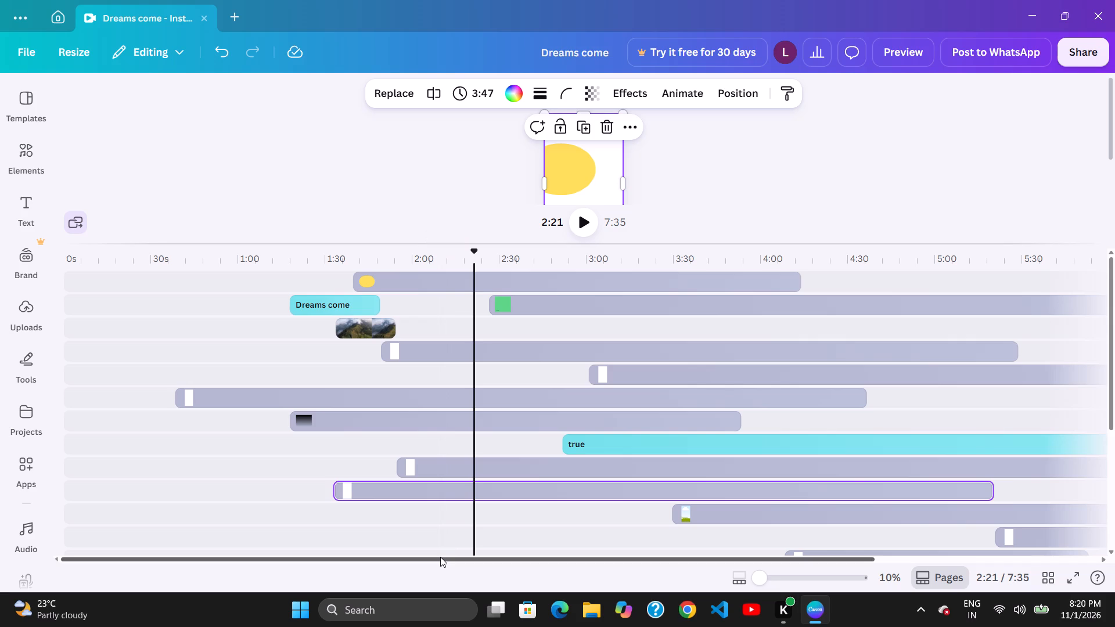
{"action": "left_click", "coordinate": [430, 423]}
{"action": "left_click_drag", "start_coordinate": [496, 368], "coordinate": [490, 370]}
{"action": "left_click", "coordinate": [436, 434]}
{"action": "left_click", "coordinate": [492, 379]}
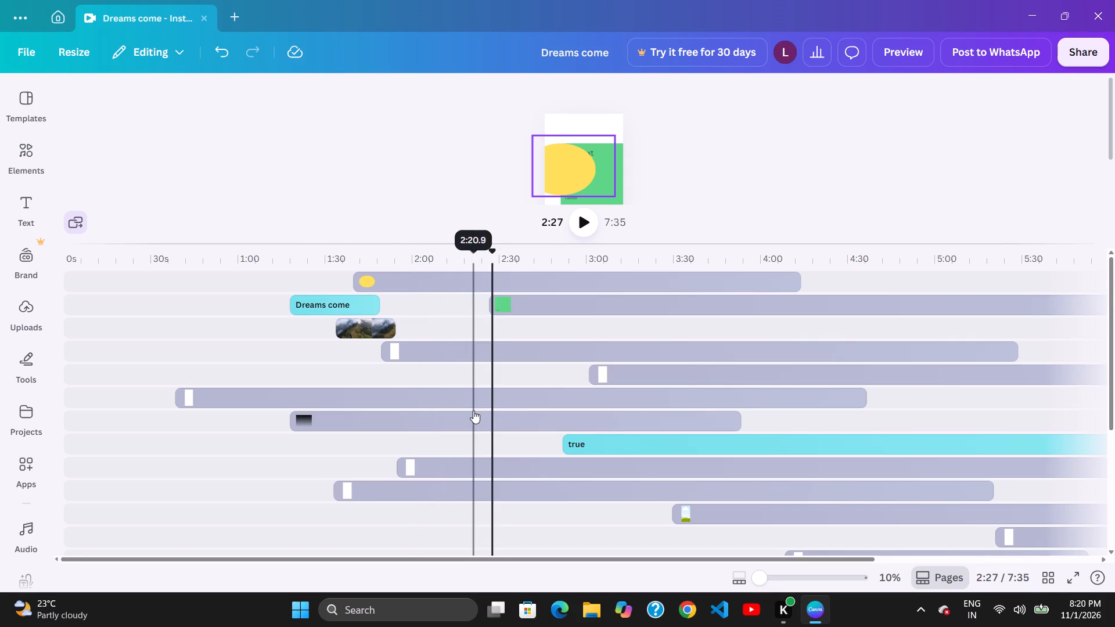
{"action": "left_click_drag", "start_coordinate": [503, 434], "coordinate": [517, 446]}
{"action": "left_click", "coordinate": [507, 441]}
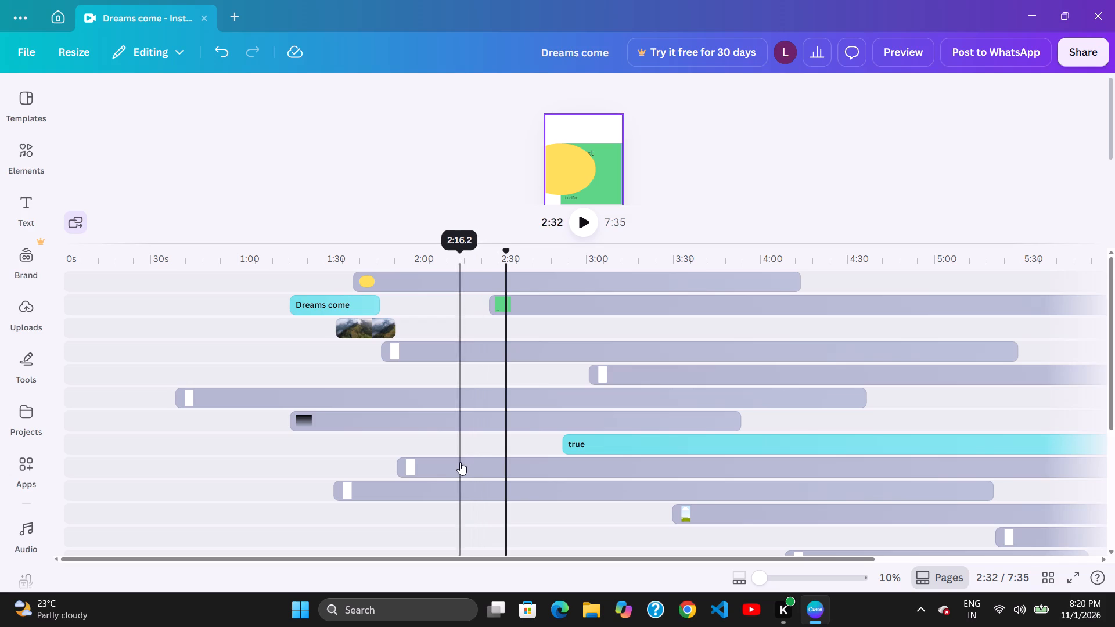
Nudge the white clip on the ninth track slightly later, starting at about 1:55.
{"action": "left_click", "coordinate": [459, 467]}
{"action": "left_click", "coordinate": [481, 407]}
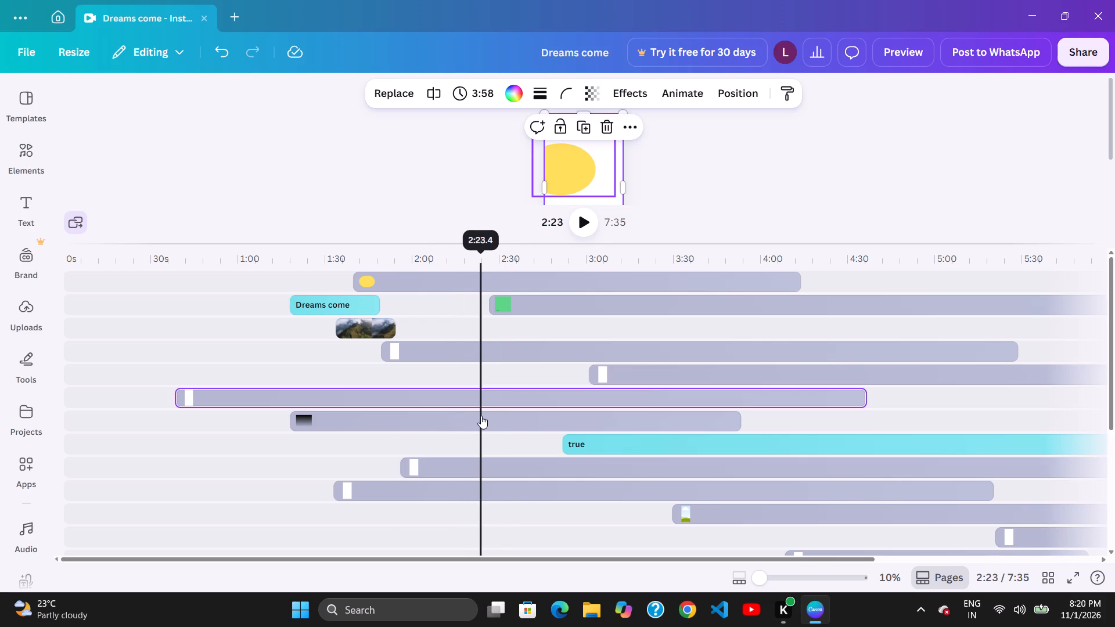
Move the black gradient clip down to the track below the "true" text clip, starting at about 1:25.
{"action": "left_click_drag", "start_coordinate": [502, 431], "coordinate": [523, 445]}
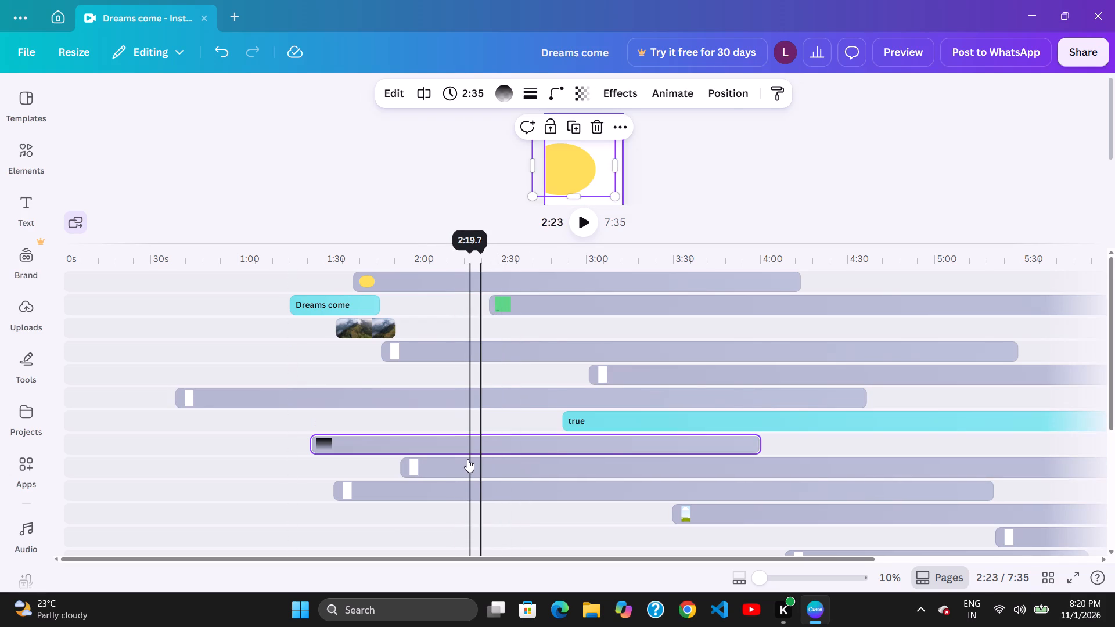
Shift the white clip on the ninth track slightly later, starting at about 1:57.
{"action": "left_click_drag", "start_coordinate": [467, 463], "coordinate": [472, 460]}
Move the white clip on the sixth track earlier so that it starts at about 0:33.
{"action": "left_click_drag", "start_coordinate": [504, 403], "coordinate": [494, 408]}
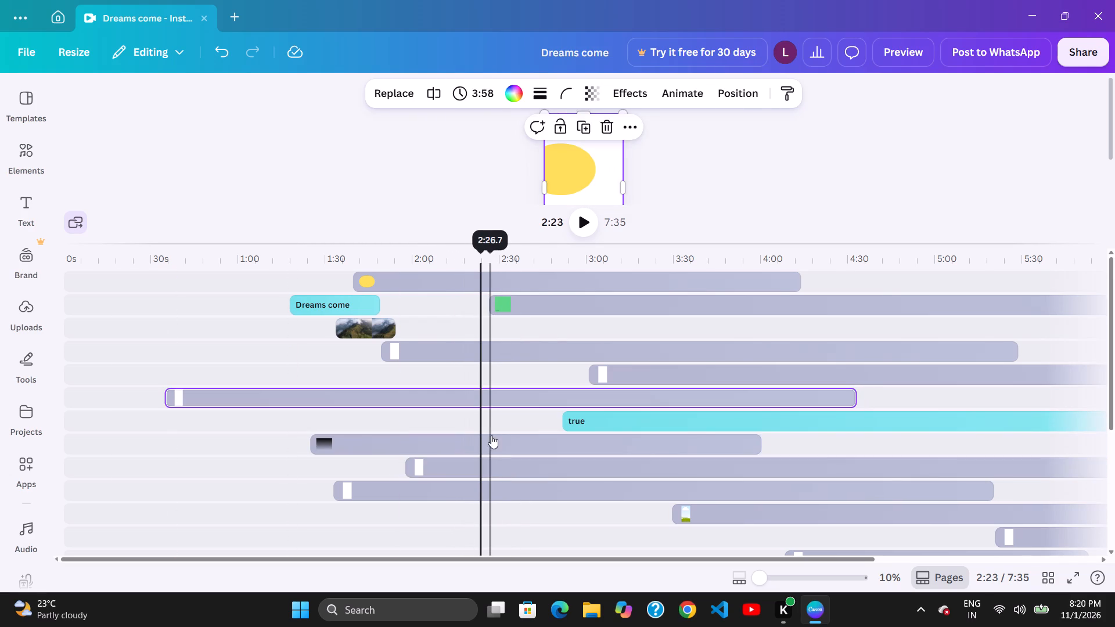
{"action": "left_click", "coordinate": [488, 464]}
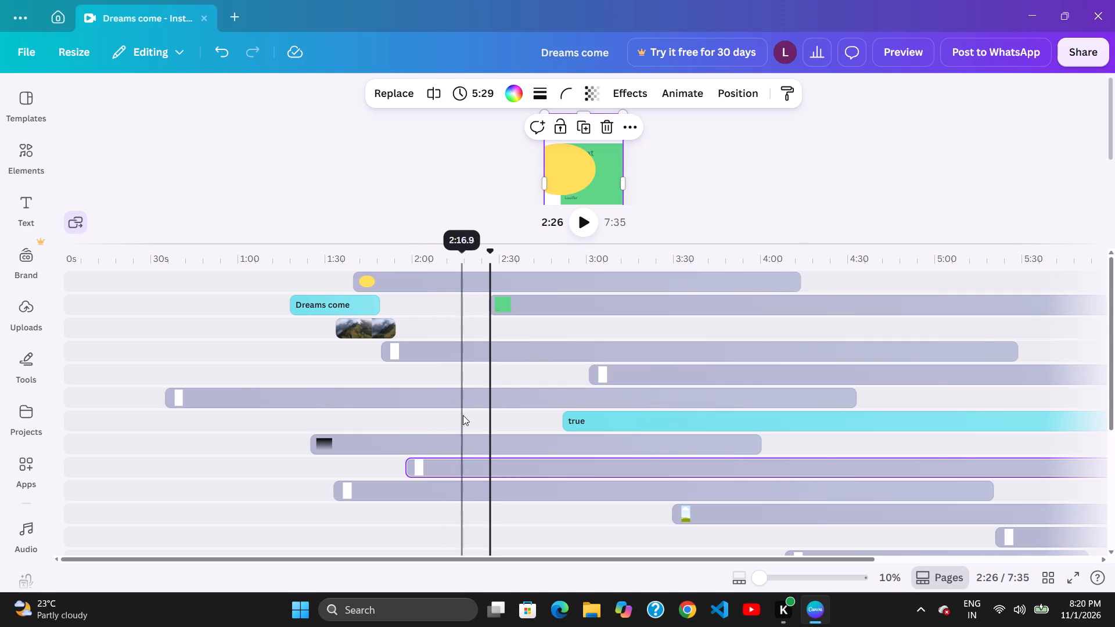
{"action": "left_click", "coordinate": [472, 430]}
{"action": "left_click", "coordinate": [449, 473]}
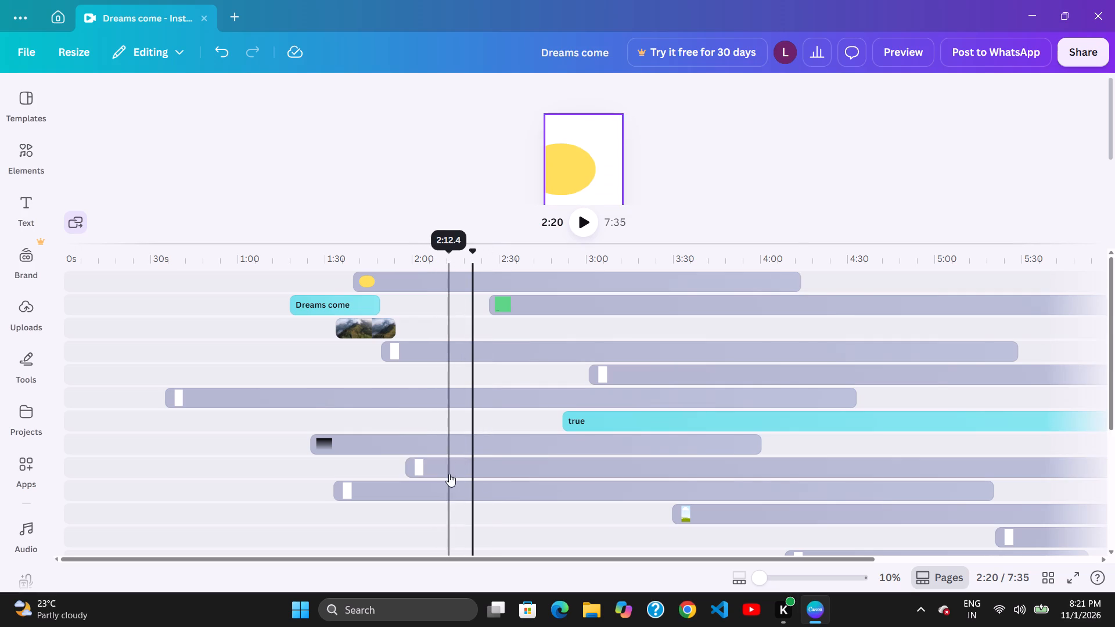
{"action": "left_click", "coordinate": [449, 481]}
{"action": "left_click_drag", "start_coordinate": [490, 399], "coordinate": [485, 406]}
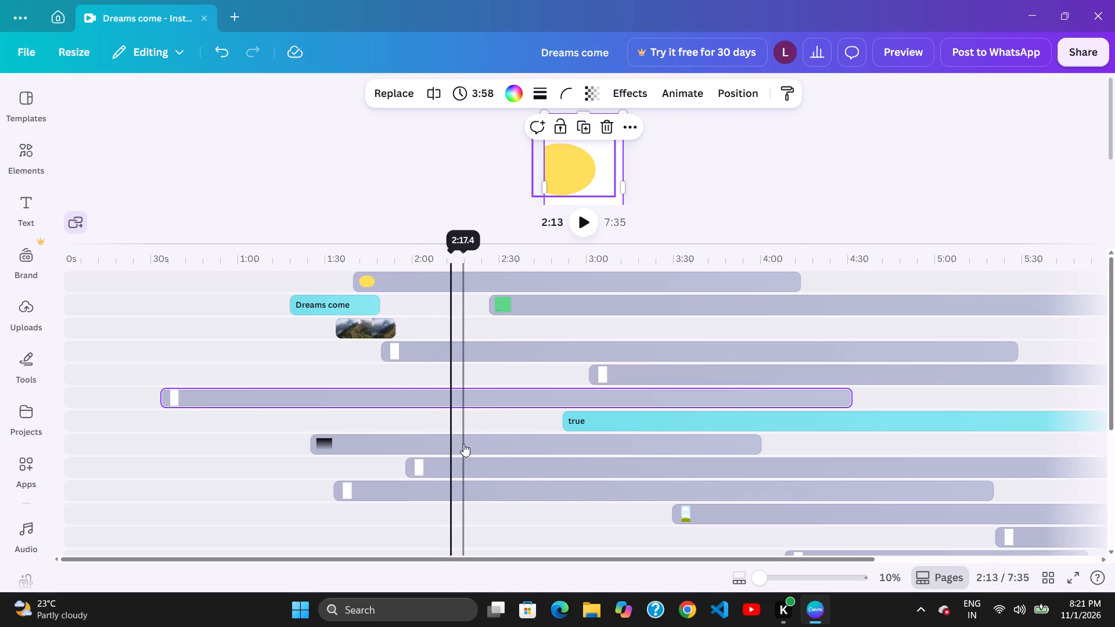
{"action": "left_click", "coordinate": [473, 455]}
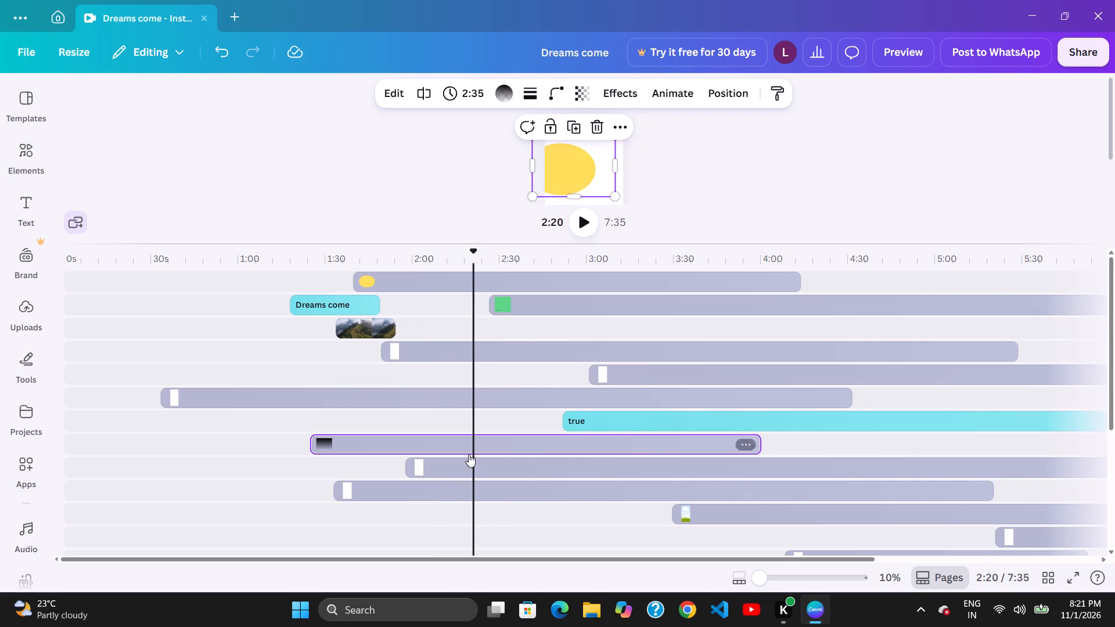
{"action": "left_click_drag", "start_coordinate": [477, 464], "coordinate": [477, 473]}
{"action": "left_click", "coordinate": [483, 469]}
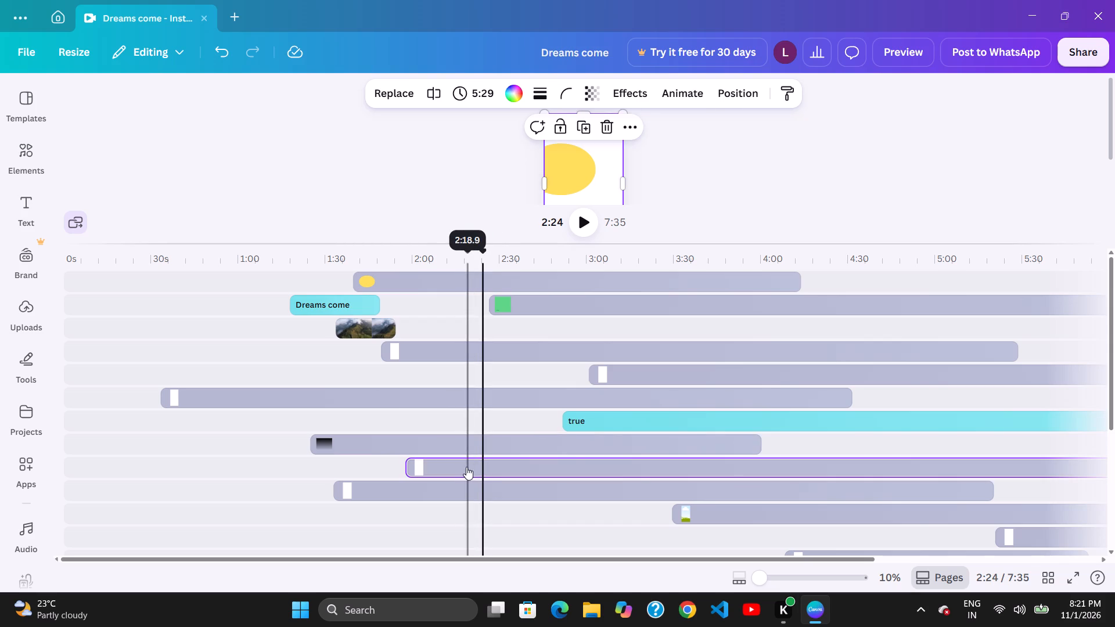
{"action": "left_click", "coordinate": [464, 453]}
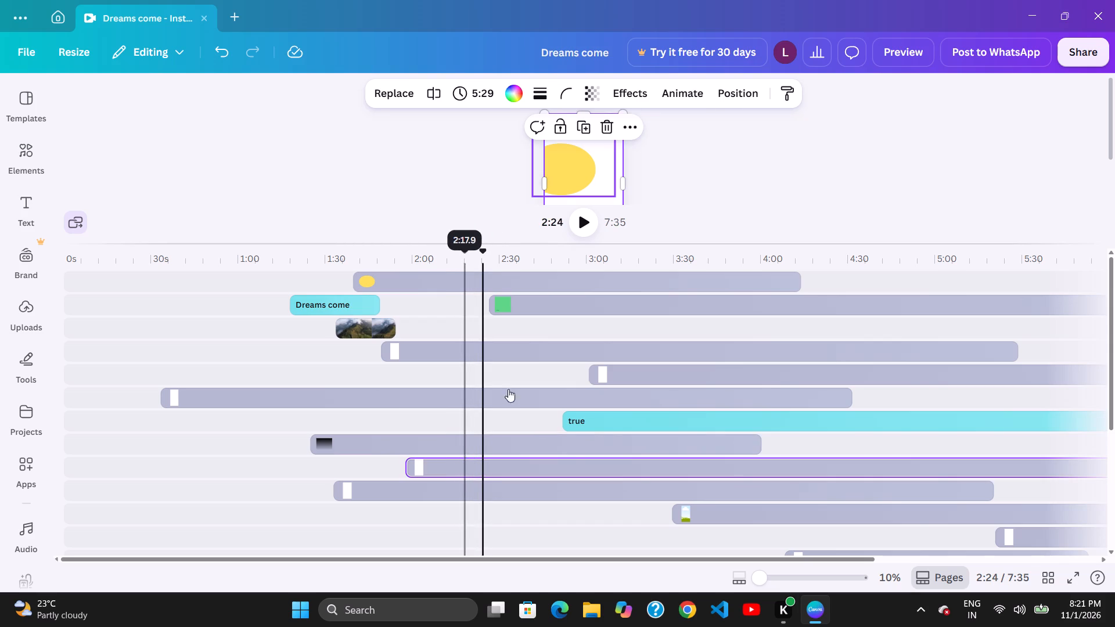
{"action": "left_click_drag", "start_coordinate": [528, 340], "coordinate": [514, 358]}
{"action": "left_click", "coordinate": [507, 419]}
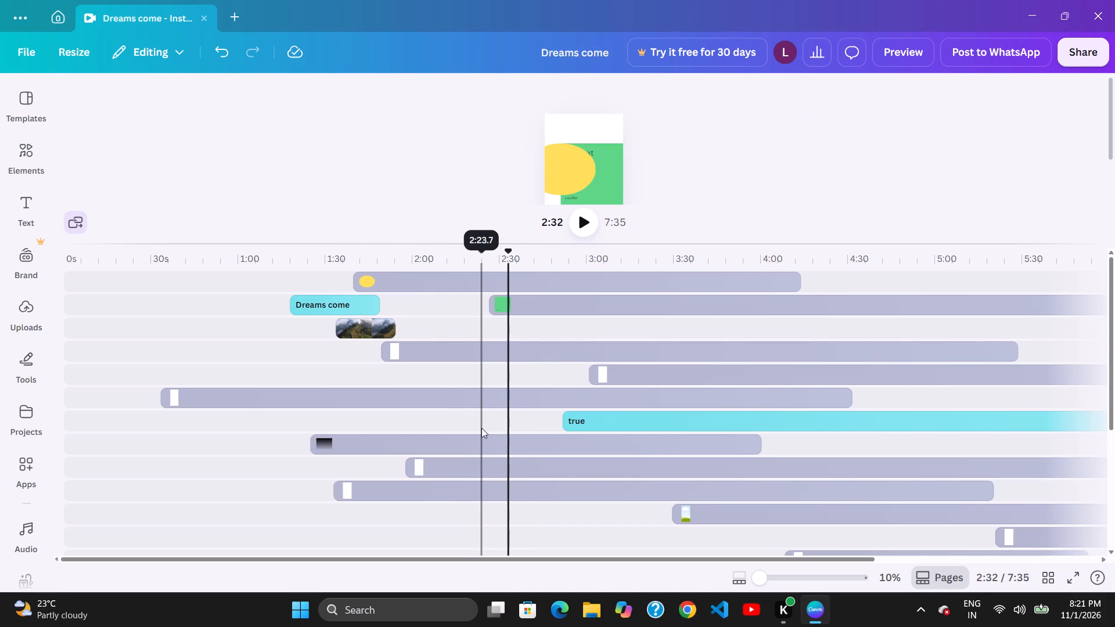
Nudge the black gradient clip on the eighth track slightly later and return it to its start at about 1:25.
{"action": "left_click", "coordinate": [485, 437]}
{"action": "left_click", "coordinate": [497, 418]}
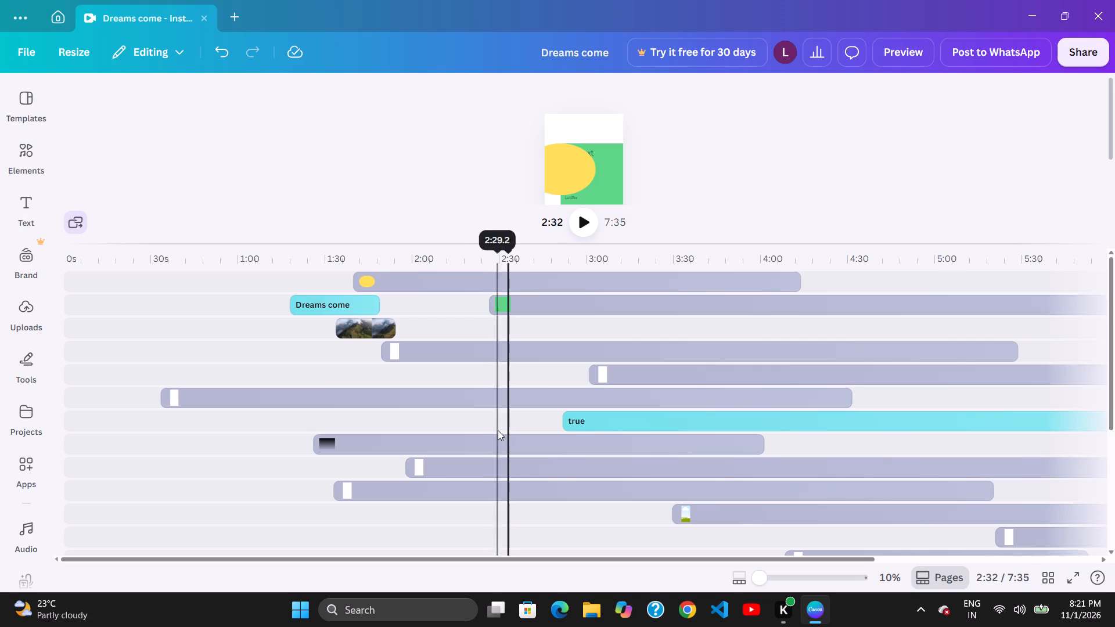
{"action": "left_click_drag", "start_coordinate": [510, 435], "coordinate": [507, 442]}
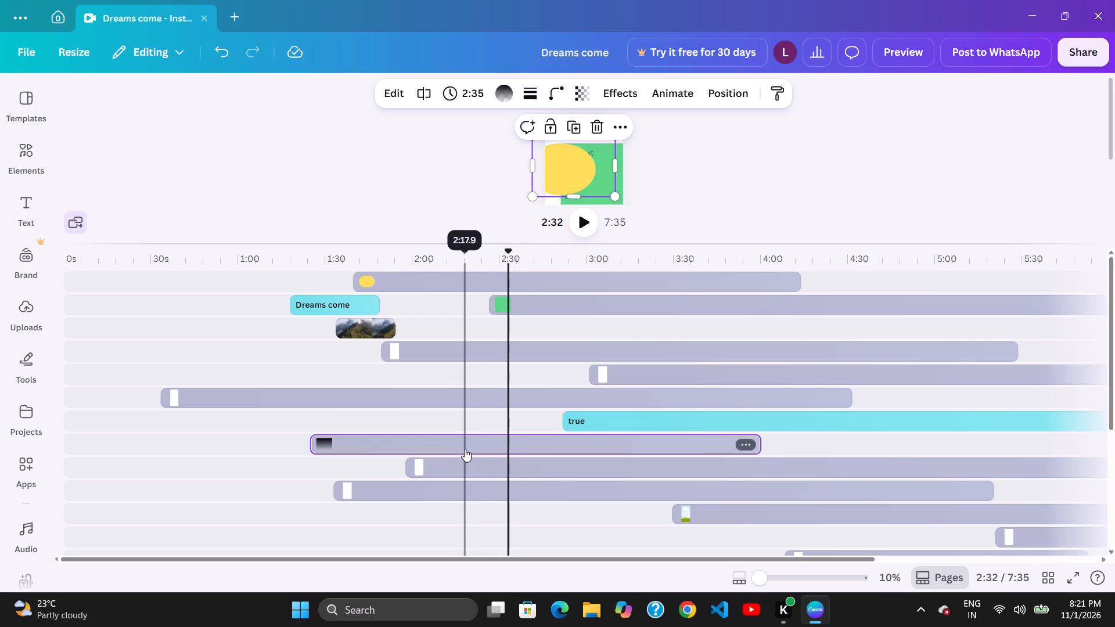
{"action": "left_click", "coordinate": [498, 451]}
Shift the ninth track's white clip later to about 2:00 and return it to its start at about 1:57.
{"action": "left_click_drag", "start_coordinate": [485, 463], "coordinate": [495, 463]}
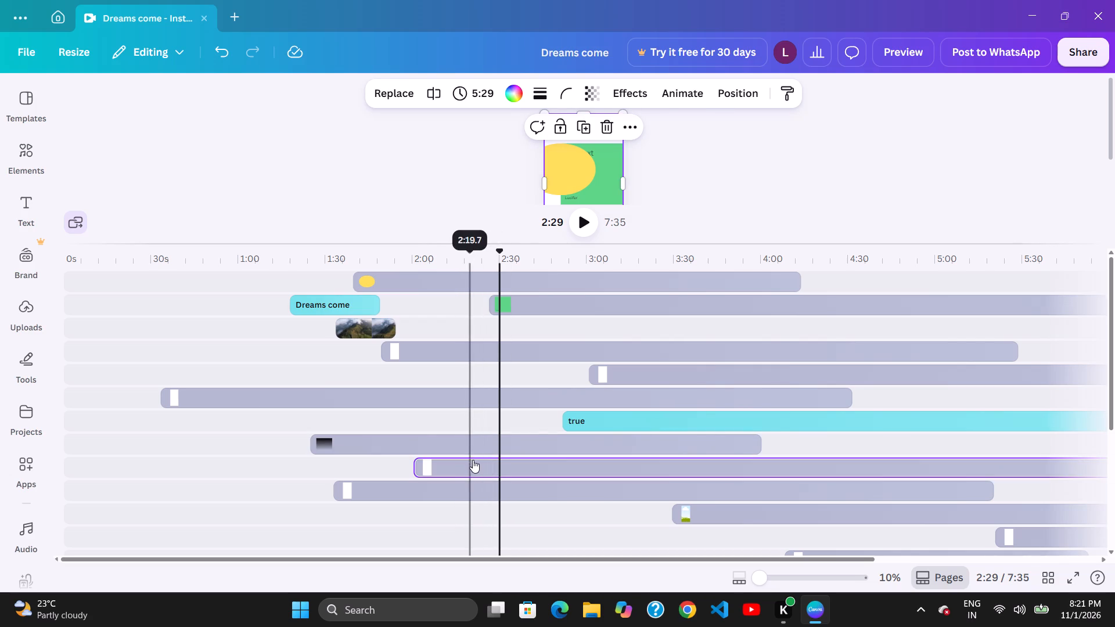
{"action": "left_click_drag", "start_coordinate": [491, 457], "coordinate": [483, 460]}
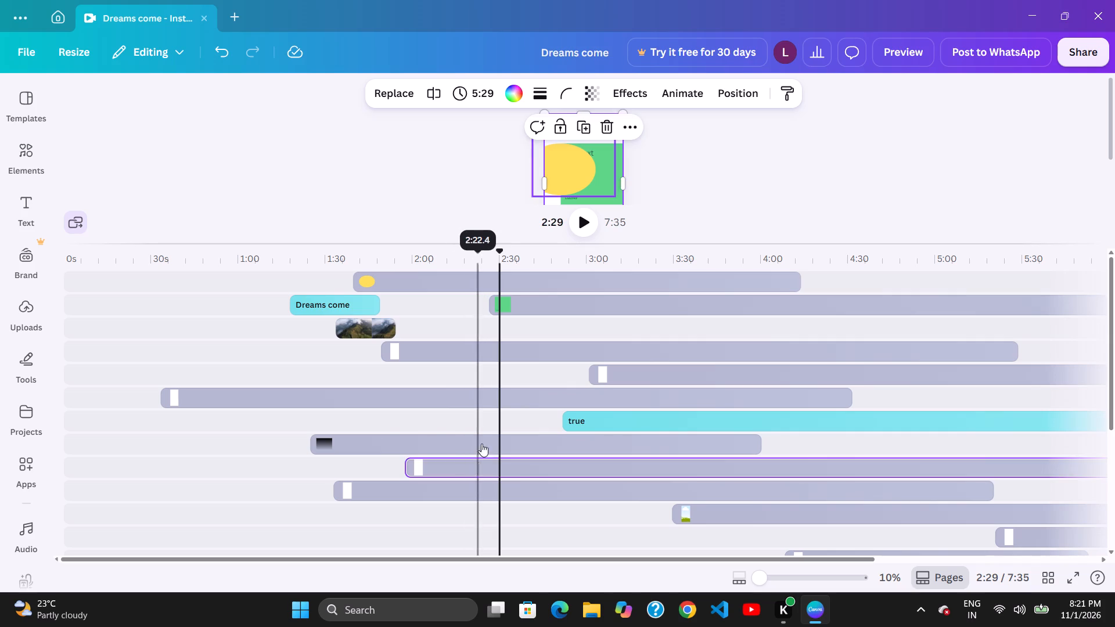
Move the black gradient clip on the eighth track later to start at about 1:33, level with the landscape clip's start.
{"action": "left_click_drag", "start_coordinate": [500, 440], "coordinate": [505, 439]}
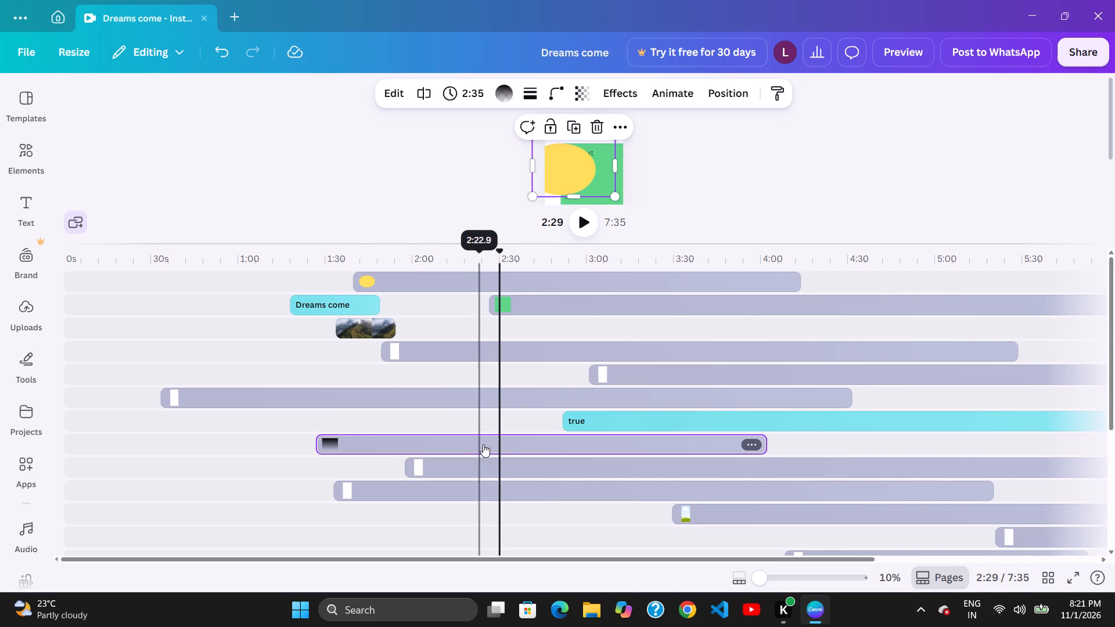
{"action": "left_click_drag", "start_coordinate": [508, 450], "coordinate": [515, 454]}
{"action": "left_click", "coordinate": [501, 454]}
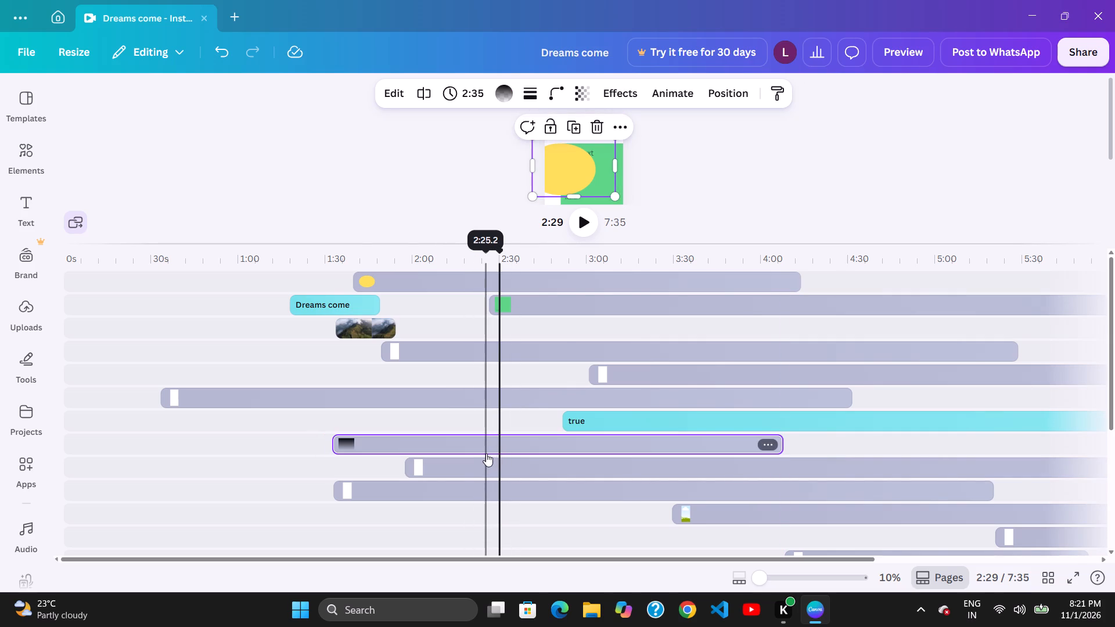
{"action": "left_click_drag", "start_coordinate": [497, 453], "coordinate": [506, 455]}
Shift the white clip on the ninth track slightly earlier so that it starts at about 1:54.
{"action": "left_click", "coordinate": [499, 457]}
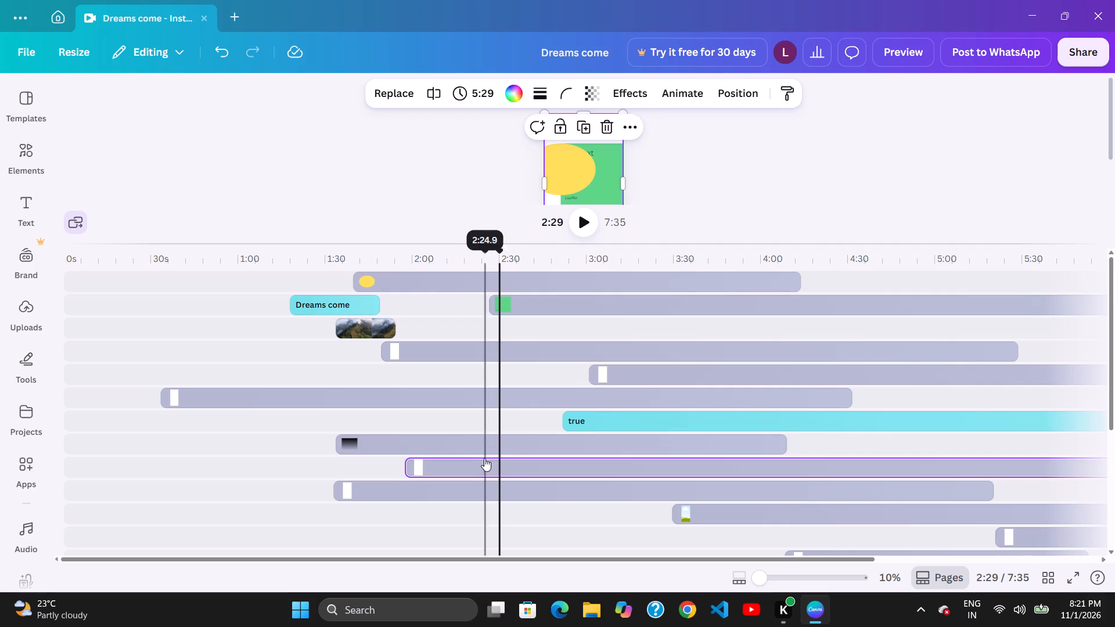
{"action": "left_click_drag", "start_coordinate": [522, 460], "coordinate": [508, 463]}
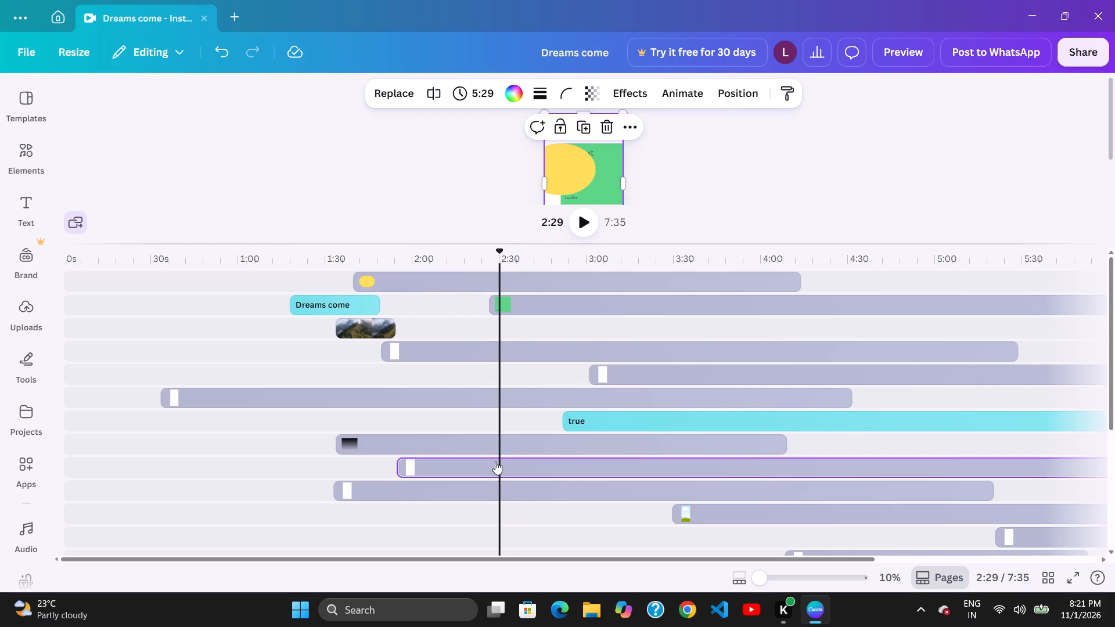
{"action": "left_click", "coordinate": [492, 466]}
Move the black gradient clip on the eighth track later to start at about 1:39, level with the yellow ellipse clip's start.
{"action": "left_click_drag", "start_coordinate": [562, 379], "coordinate": [554, 377]}
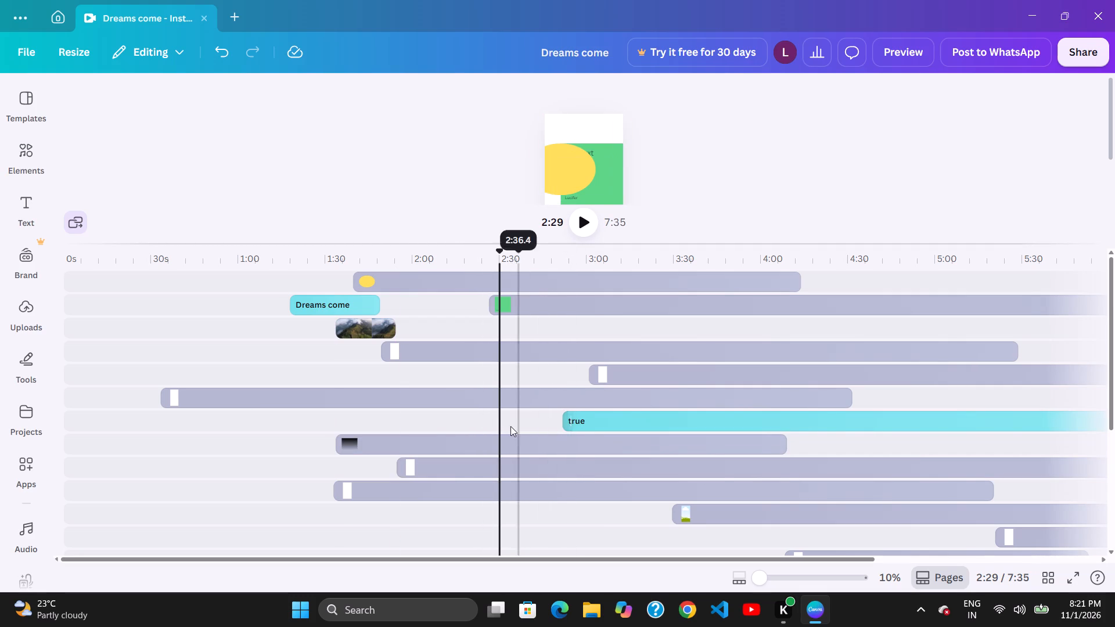
{"action": "left_click", "coordinate": [528, 426]}
{"action": "left_click", "coordinate": [533, 435]}
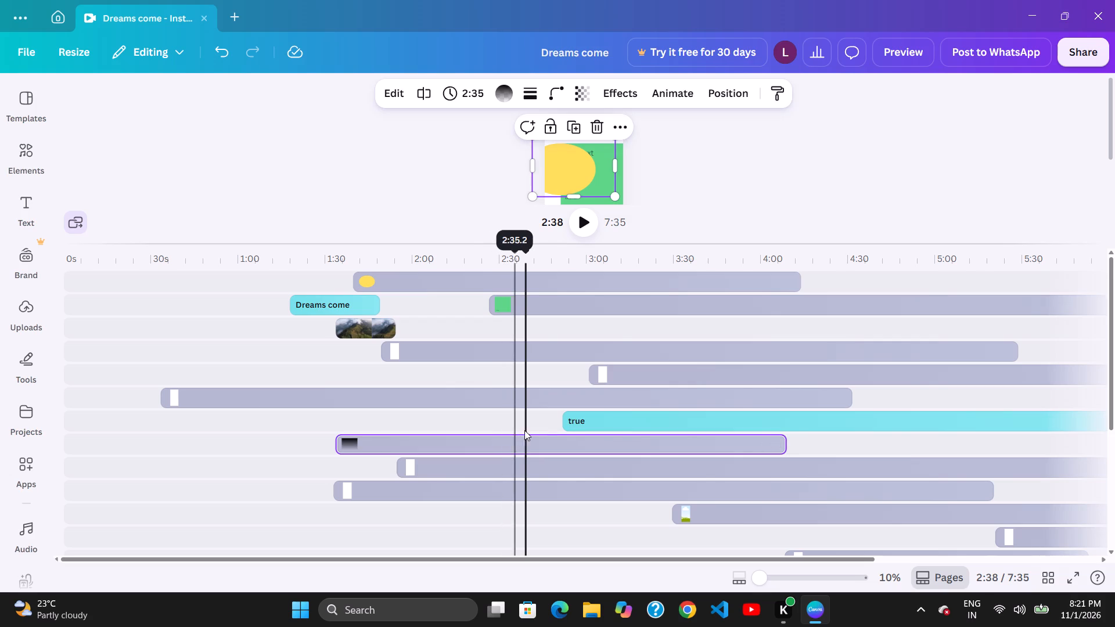
{"action": "left_click", "coordinate": [531, 433]}
{"action": "left_click_drag", "start_coordinate": [513, 440], "coordinate": [531, 441]}
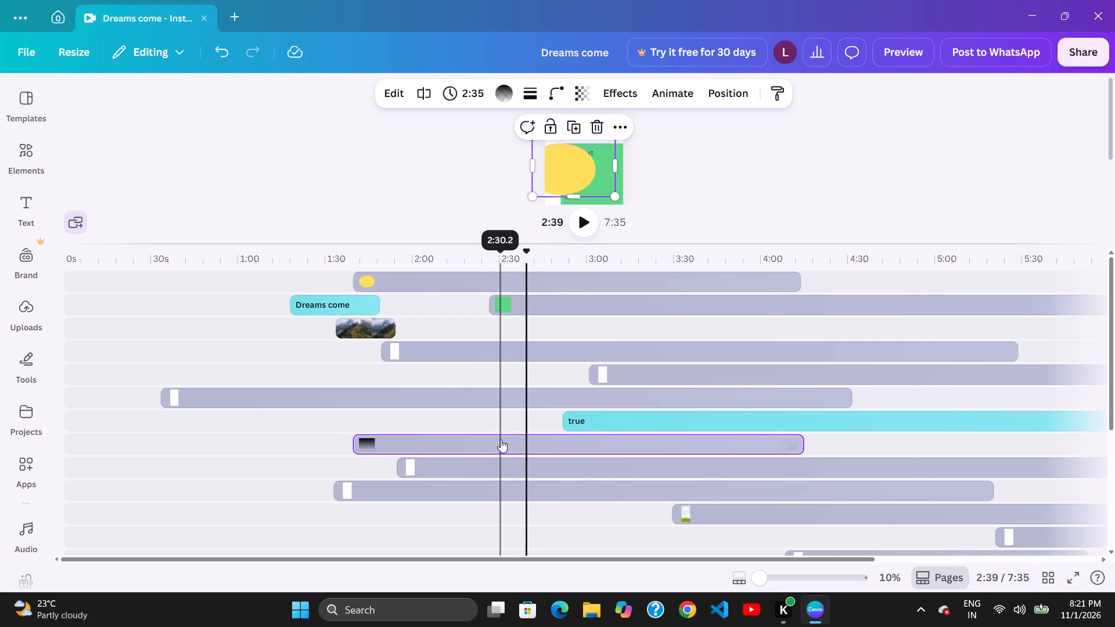
{"action": "left_click", "coordinate": [524, 449]}
{"action": "left_click", "coordinate": [491, 459]}
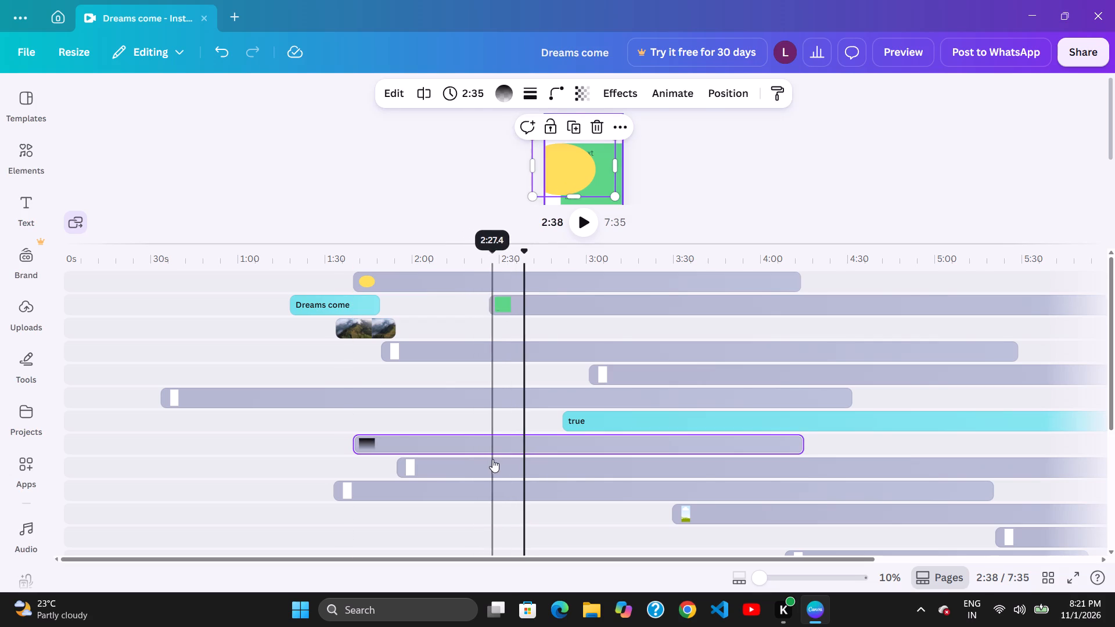
Move the white clip on the ninth track later so that it starts at about 2:00.
{"action": "left_click", "coordinate": [506, 442]}
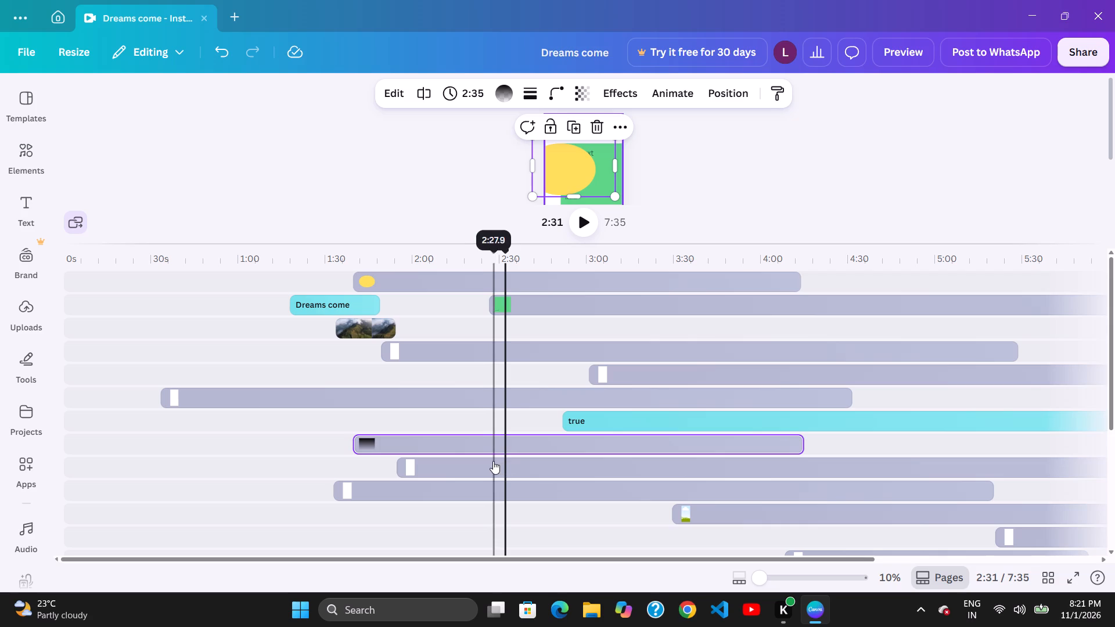
{"action": "left_click", "coordinate": [502, 468]}
{"action": "left_click_drag", "start_coordinate": [517, 473], "coordinate": [526, 473]}
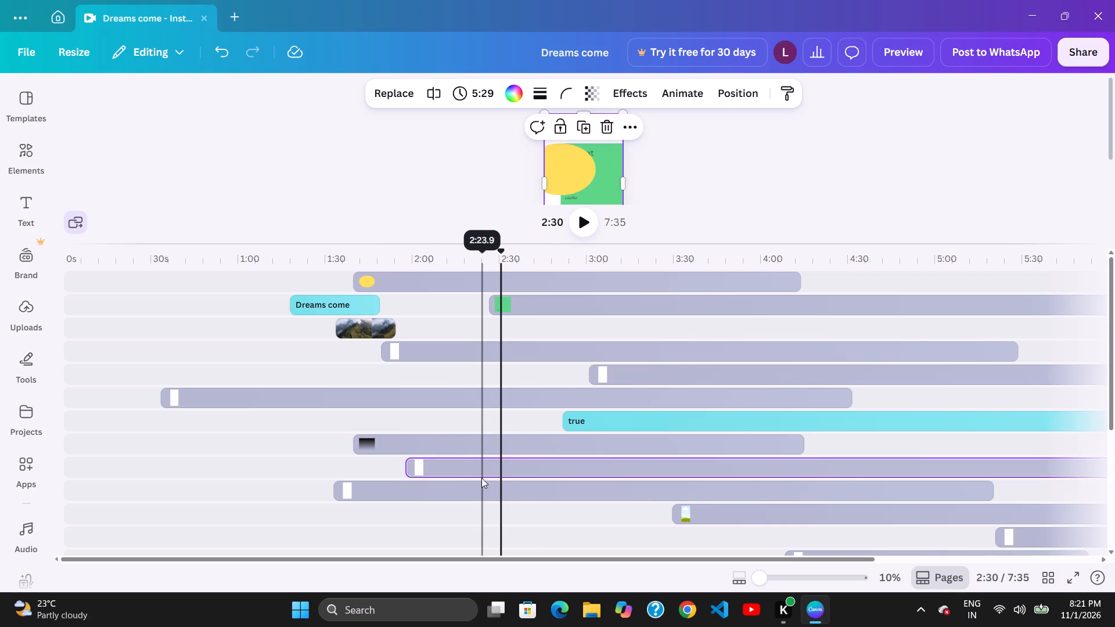
{"action": "left_click_drag", "start_coordinate": [499, 470], "coordinate": [508, 460]}
{"action": "left_click_drag", "start_coordinate": [532, 431], "coordinate": [524, 428]}
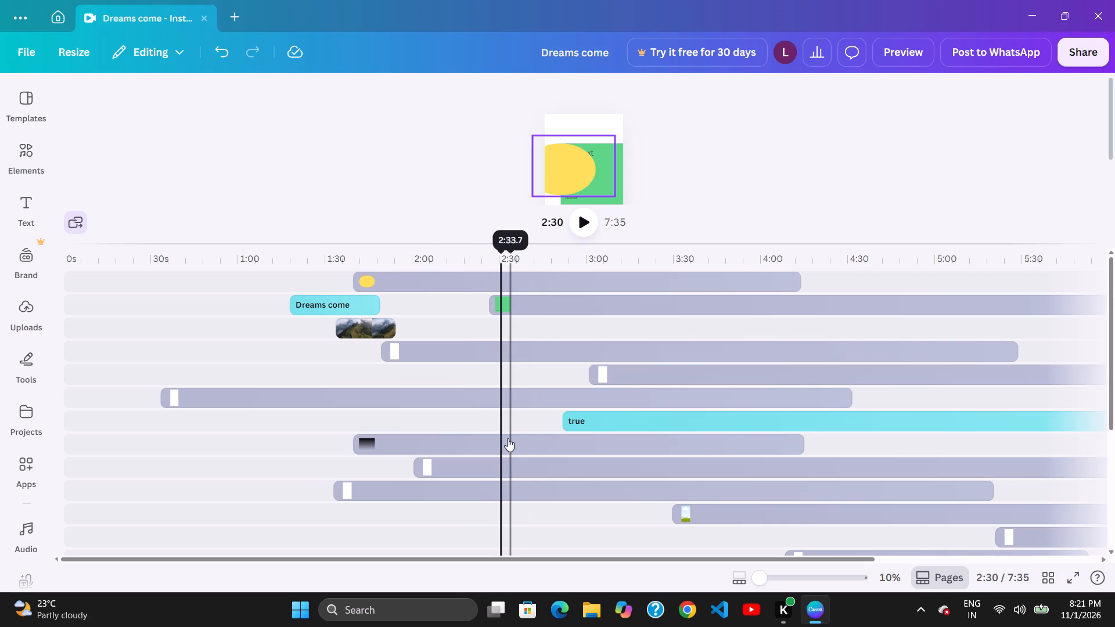
{"action": "left_click", "coordinate": [505, 471]}
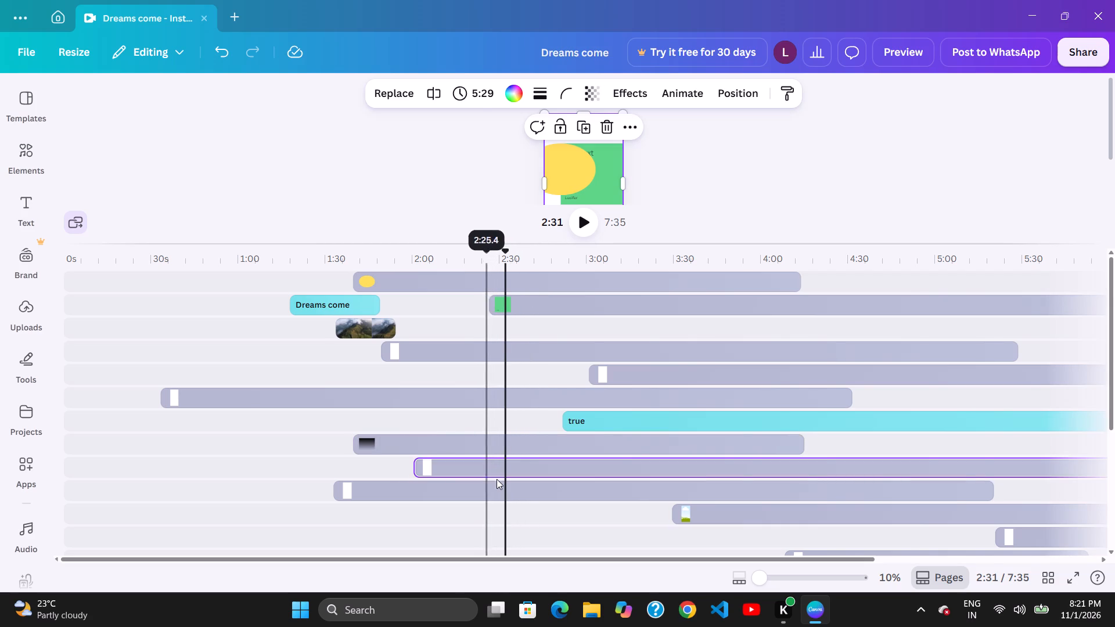
Move the white clip on the tenth track slightly later so that it starts at about 1:36.
{"action": "left_click", "coordinate": [499, 480]}
{"action": "left_click", "coordinate": [515, 455]}
{"action": "left_click", "coordinate": [516, 476]}
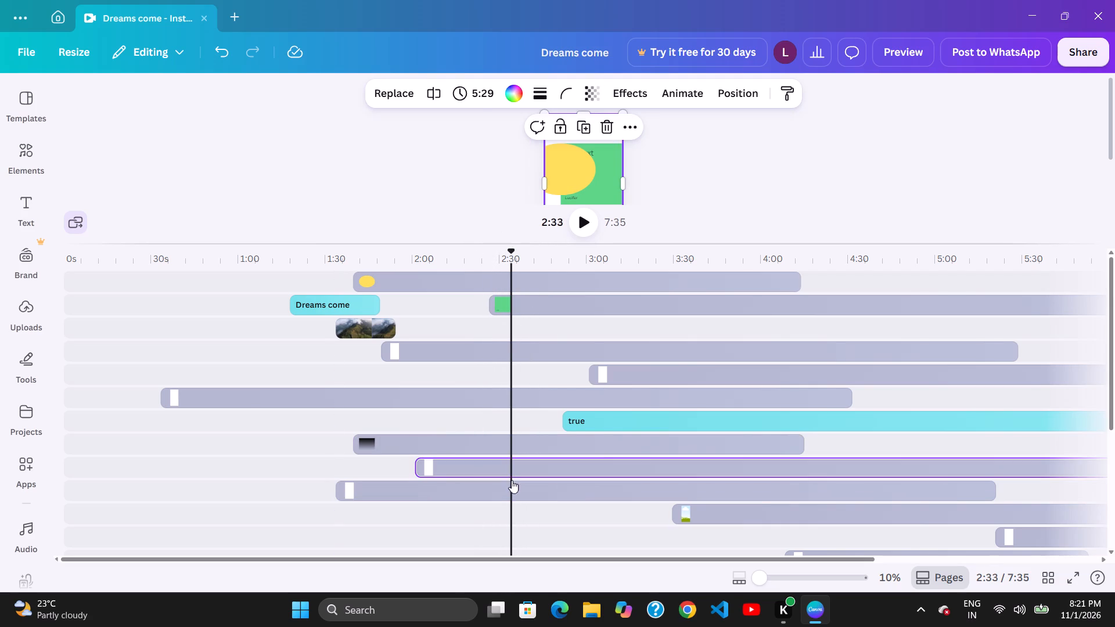
{"action": "left_click", "coordinate": [512, 481]}
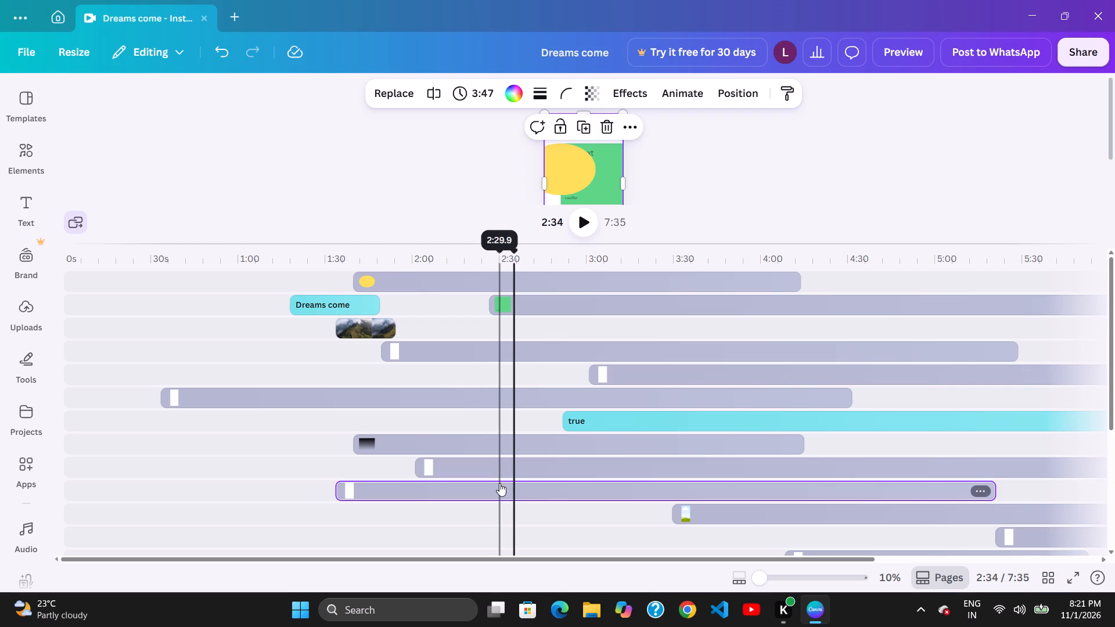
{"action": "left_click_drag", "start_coordinate": [512, 484], "coordinate": [517, 484]}
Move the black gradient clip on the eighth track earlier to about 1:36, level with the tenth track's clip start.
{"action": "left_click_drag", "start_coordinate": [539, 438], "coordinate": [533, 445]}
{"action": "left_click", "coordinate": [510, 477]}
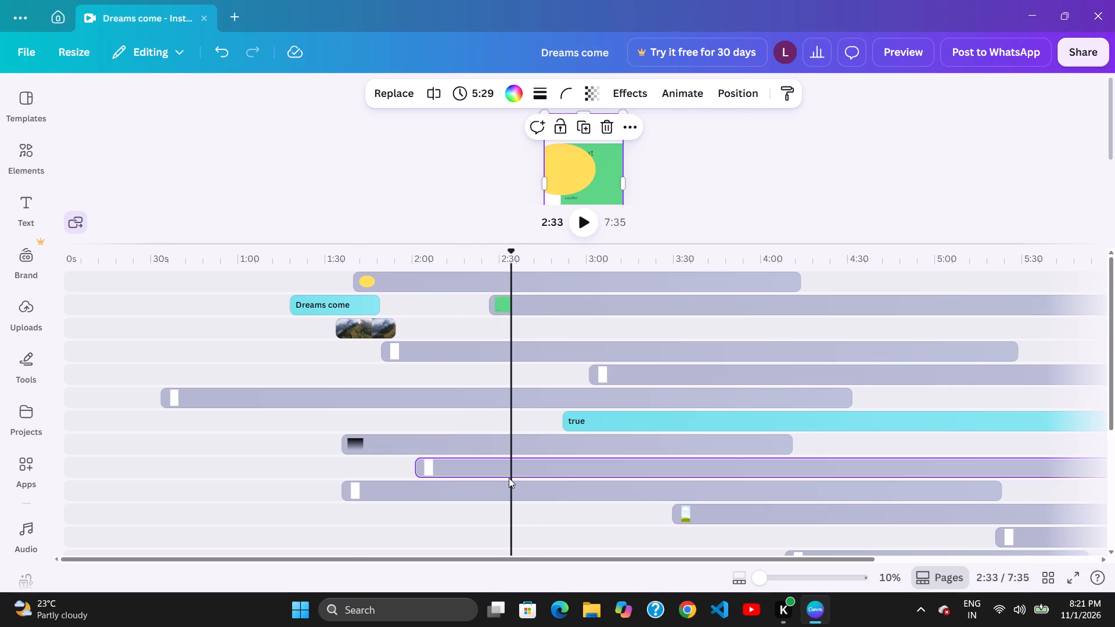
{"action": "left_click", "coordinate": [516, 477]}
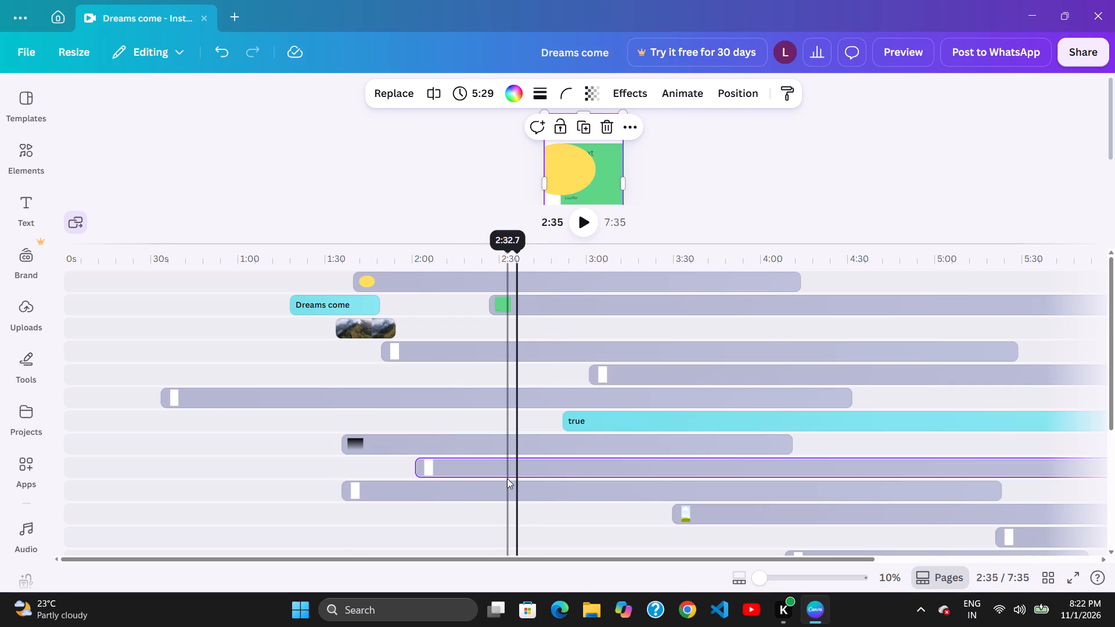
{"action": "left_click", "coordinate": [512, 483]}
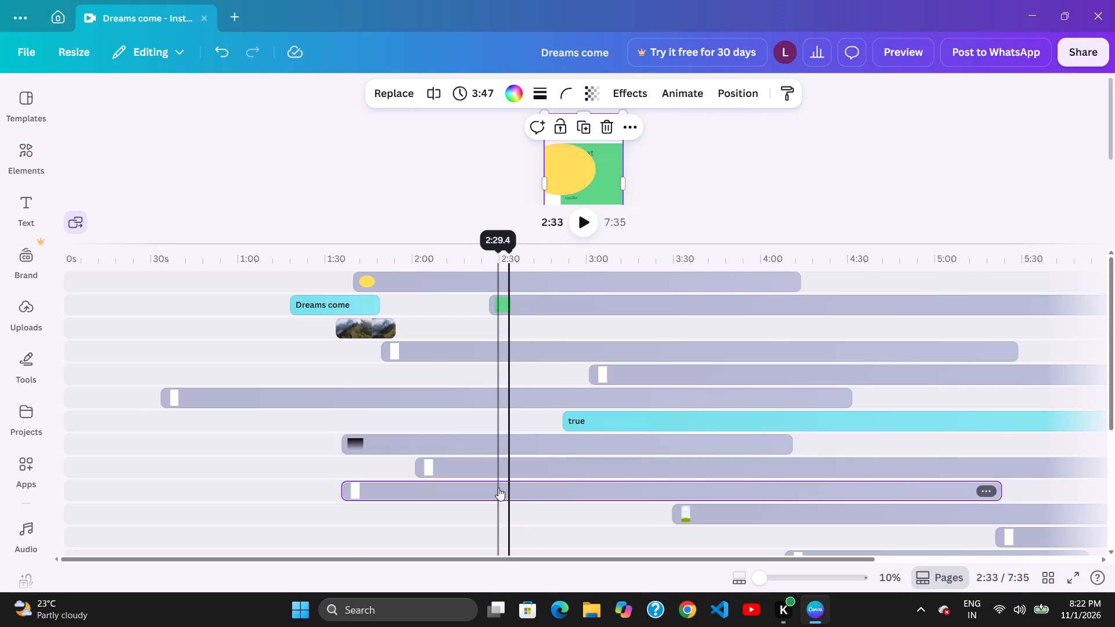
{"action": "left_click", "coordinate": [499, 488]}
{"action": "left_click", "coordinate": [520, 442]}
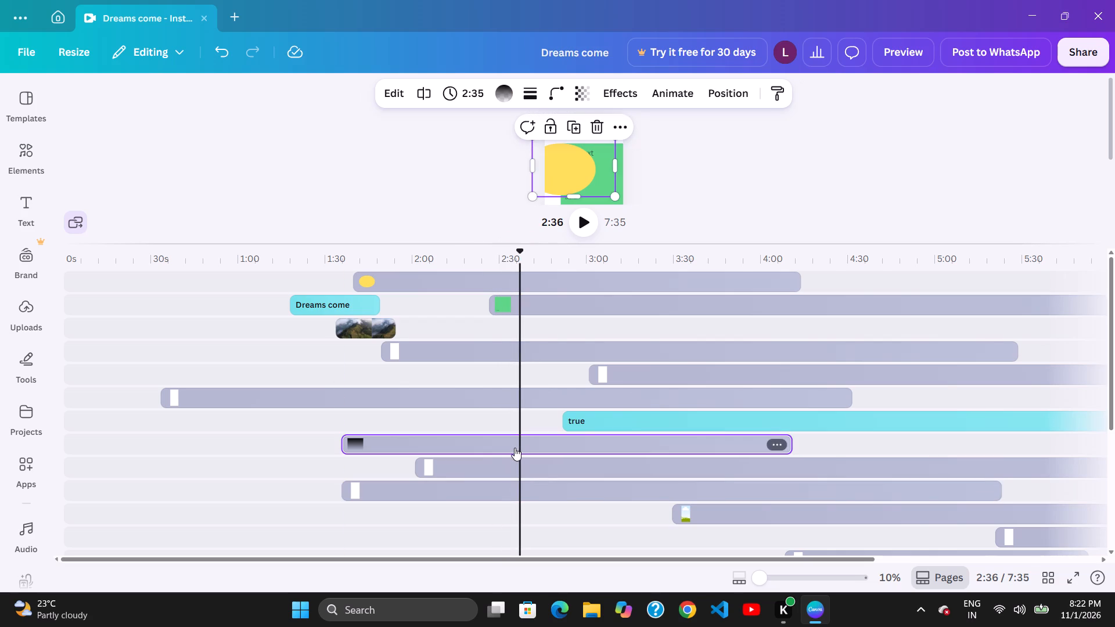
Nudge the white clip on the ninth track and settle its start at about 2:00.
{"action": "left_click", "coordinate": [522, 460]}
{"action": "left_click", "coordinate": [520, 473]}
{"action": "left_click", "coordinate": [532, 466]}
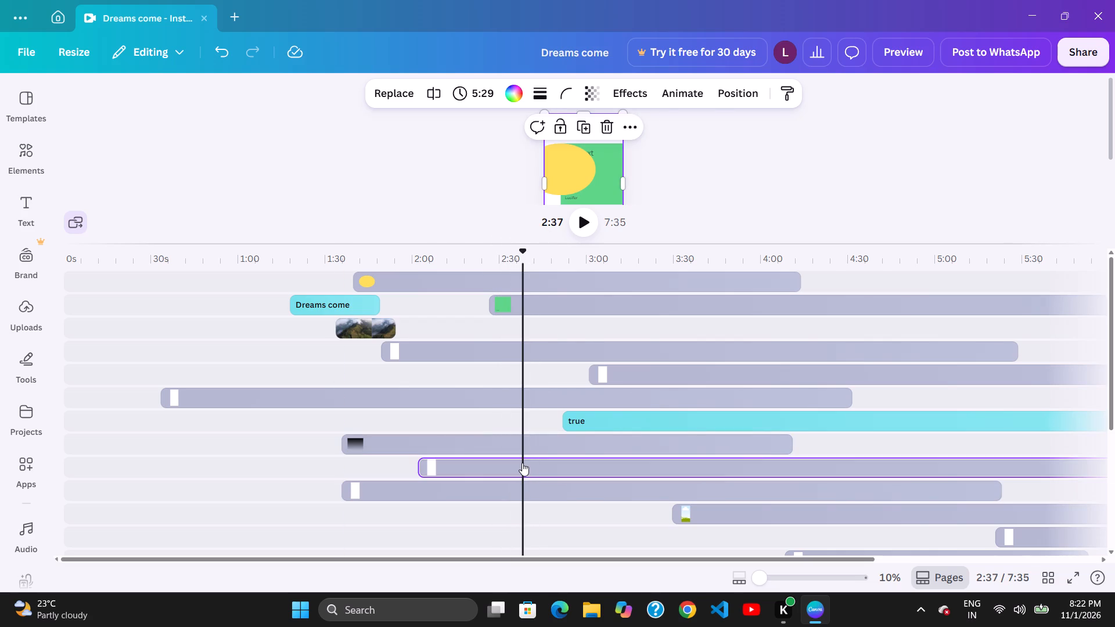
{"action": "left_click", "coordinate": [537, 475]}
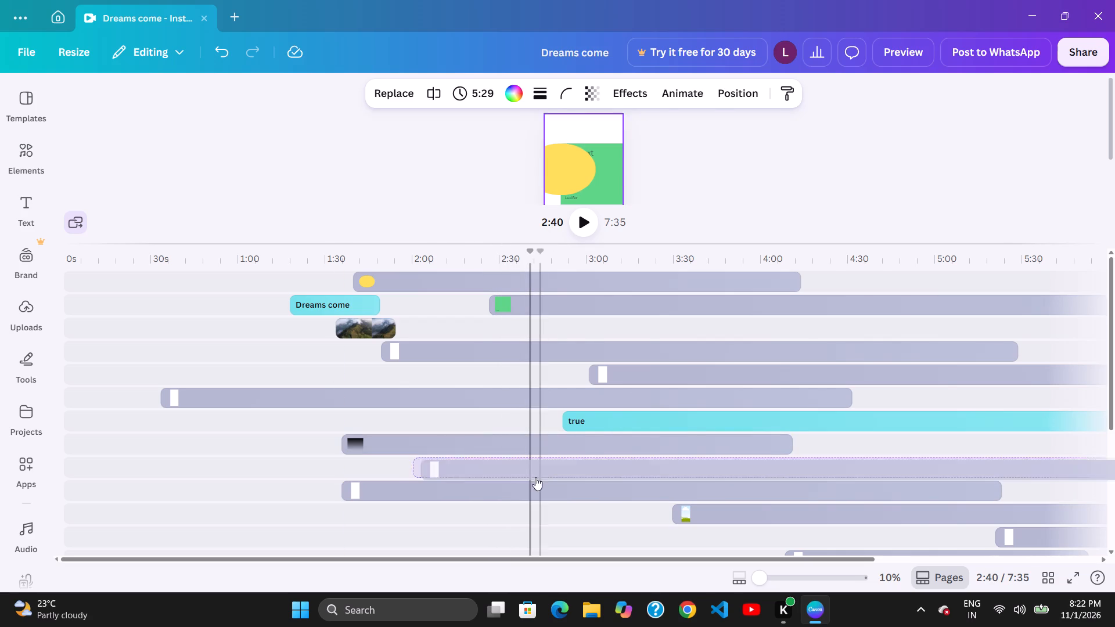
Move the yellow ellipse clip on the first track earlier to about 1:36, level with the black gradient clip's start.
{"action": "left_click_drag", "start_coordinate": [455, 373], "coordinate": [479, 372]}
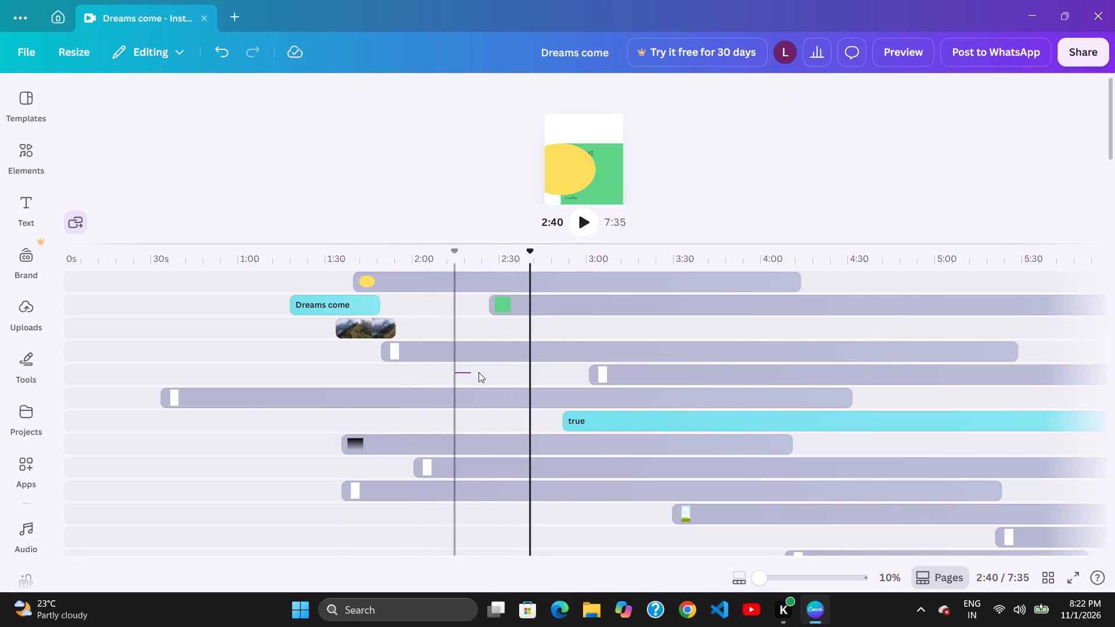
{"action": "left_click_drag", "start_coordinate": [479, 372], "coordinate": [484, 353]}
{"action": "left_click_drag", "start_coordinate": [526, 282], "coordinate": [516, 286]}
Move the green clip from the second track down to the third track, starting at about 2:26.
{"action": "left_click", "coordinate": [495, 304]}
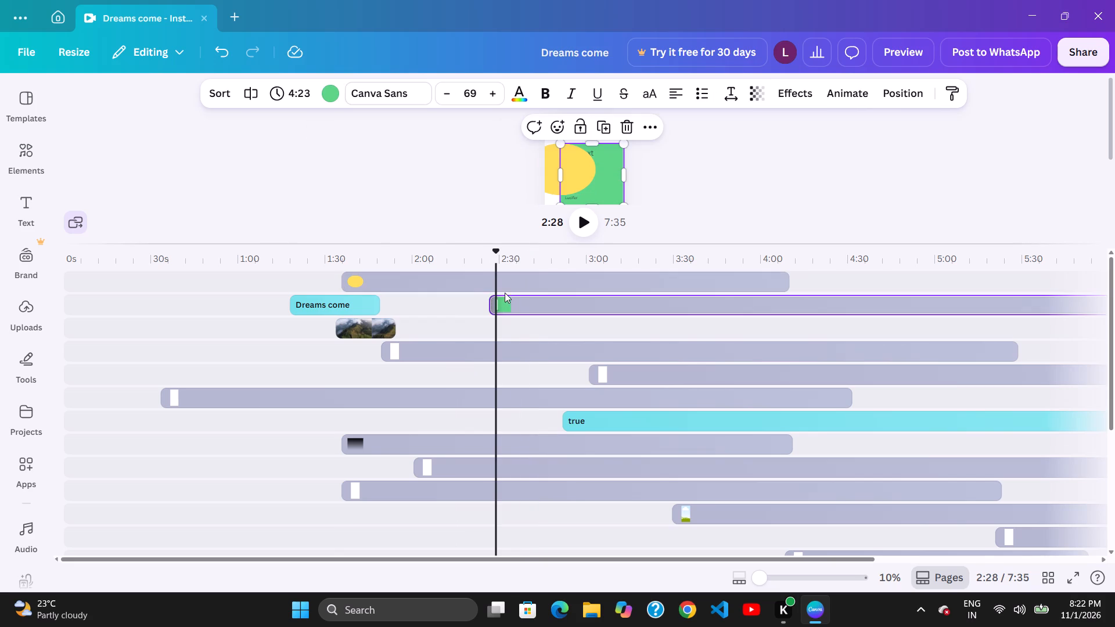
{"action": "left_click", "coordinate": [515, 293]}
{"action": "left_click_drag", "start_coordinate": [530, 302], "coordinate": [526, 309]}
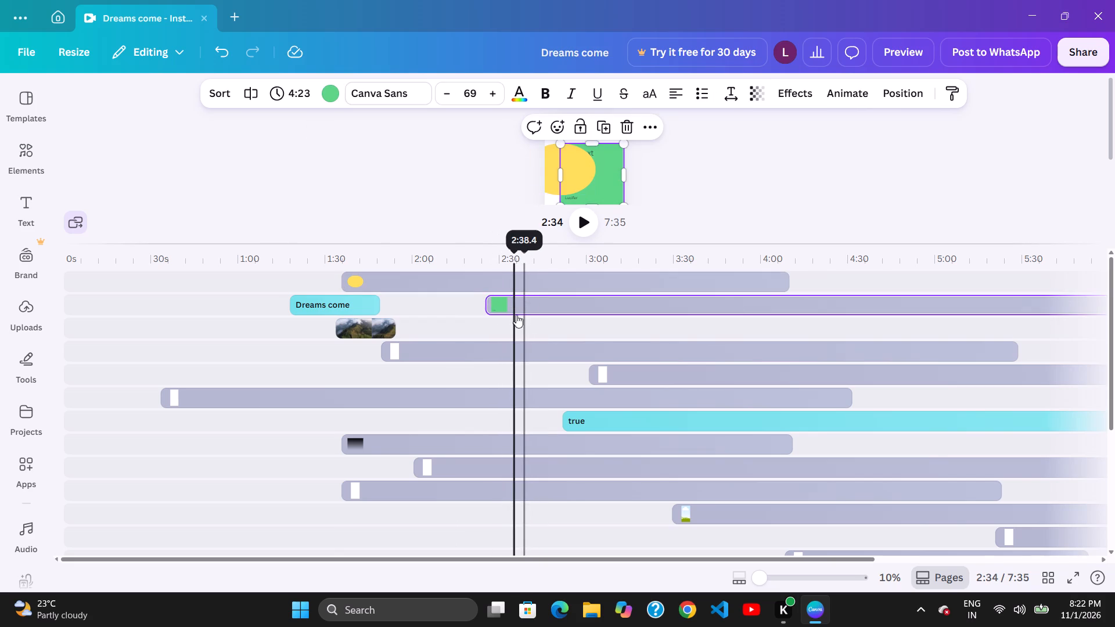
{"action": "left_click", "coordinate": [529, 314]}
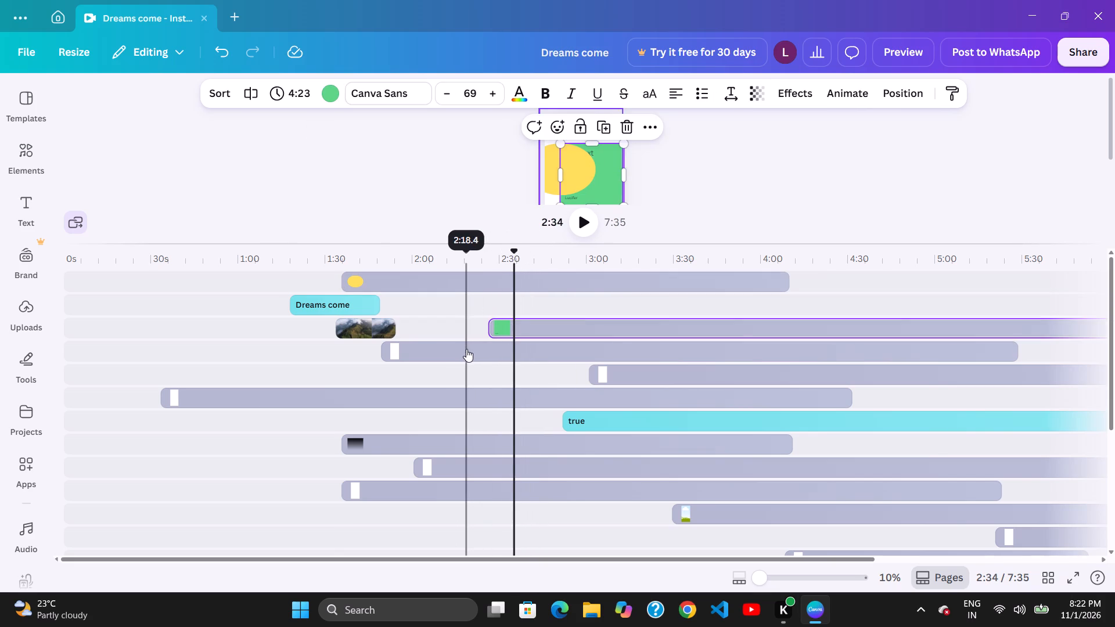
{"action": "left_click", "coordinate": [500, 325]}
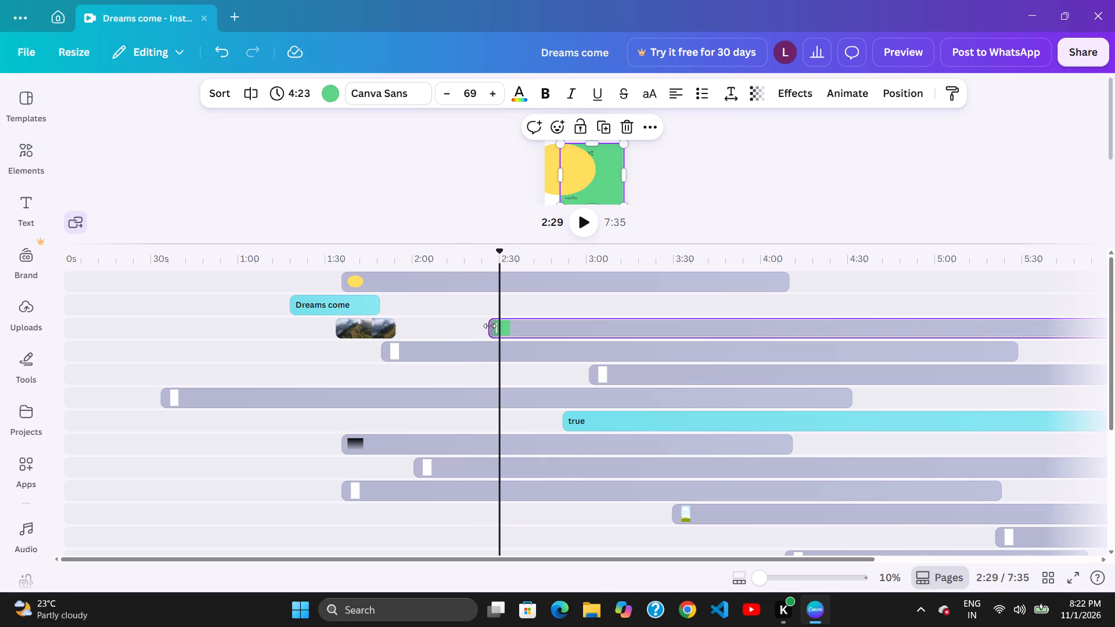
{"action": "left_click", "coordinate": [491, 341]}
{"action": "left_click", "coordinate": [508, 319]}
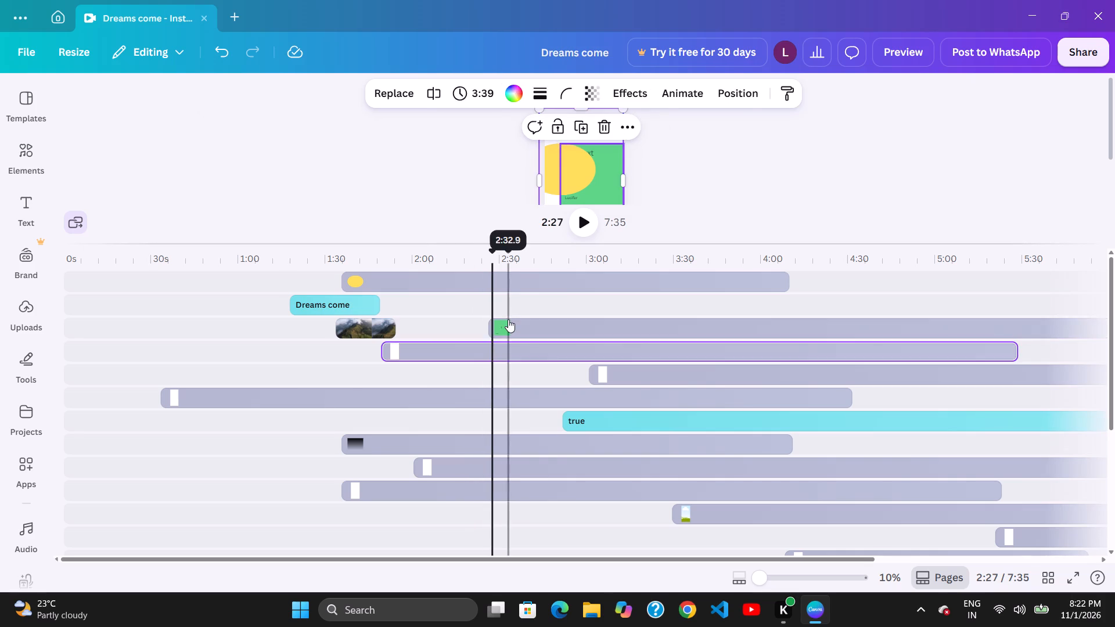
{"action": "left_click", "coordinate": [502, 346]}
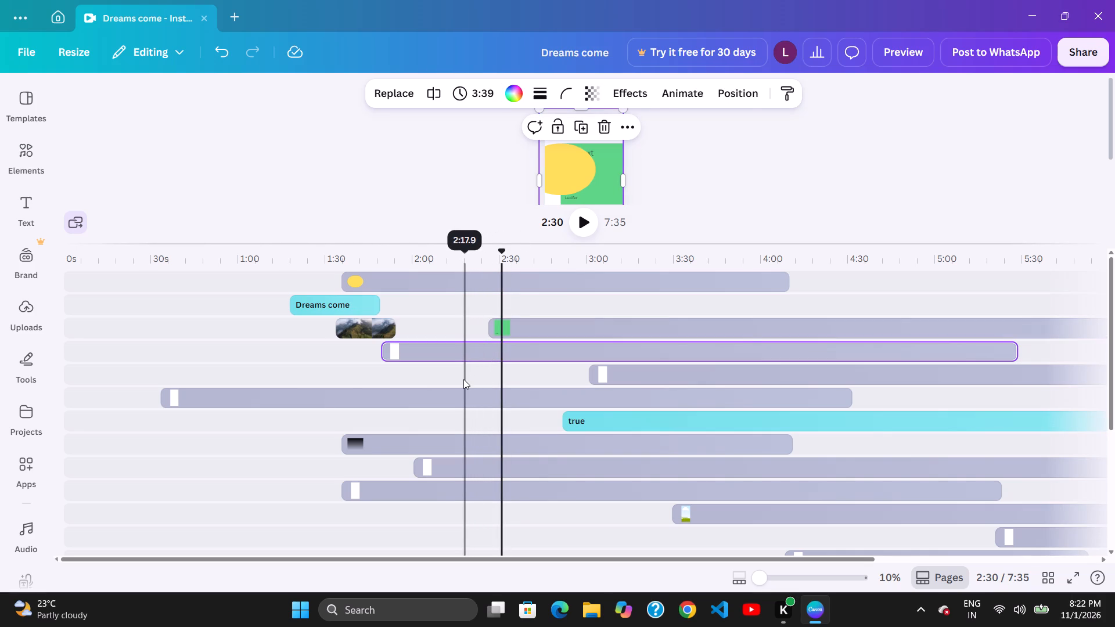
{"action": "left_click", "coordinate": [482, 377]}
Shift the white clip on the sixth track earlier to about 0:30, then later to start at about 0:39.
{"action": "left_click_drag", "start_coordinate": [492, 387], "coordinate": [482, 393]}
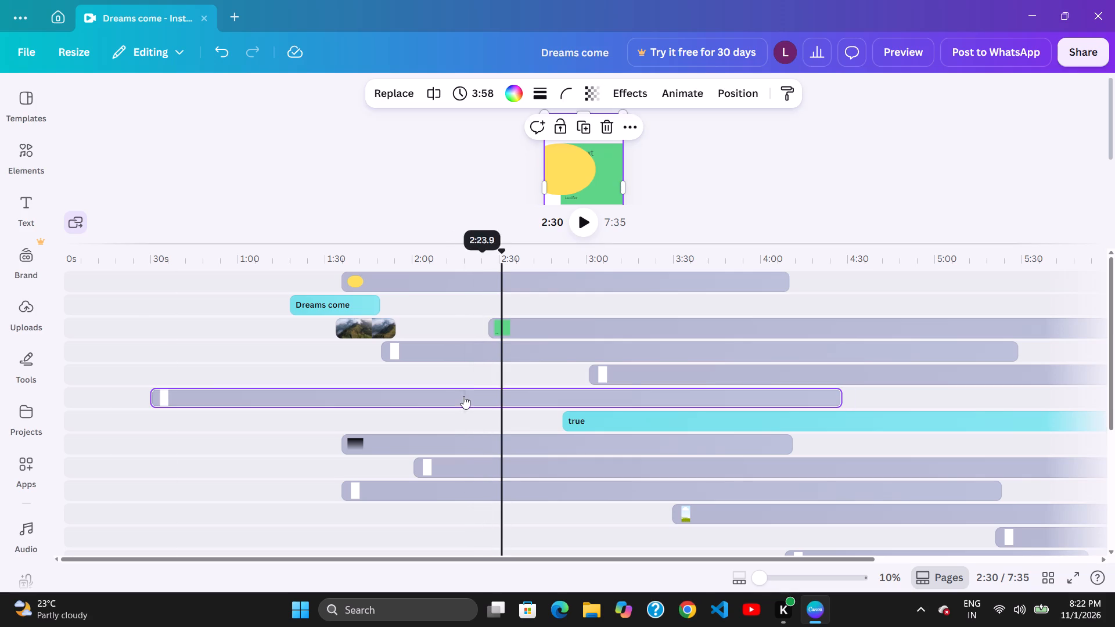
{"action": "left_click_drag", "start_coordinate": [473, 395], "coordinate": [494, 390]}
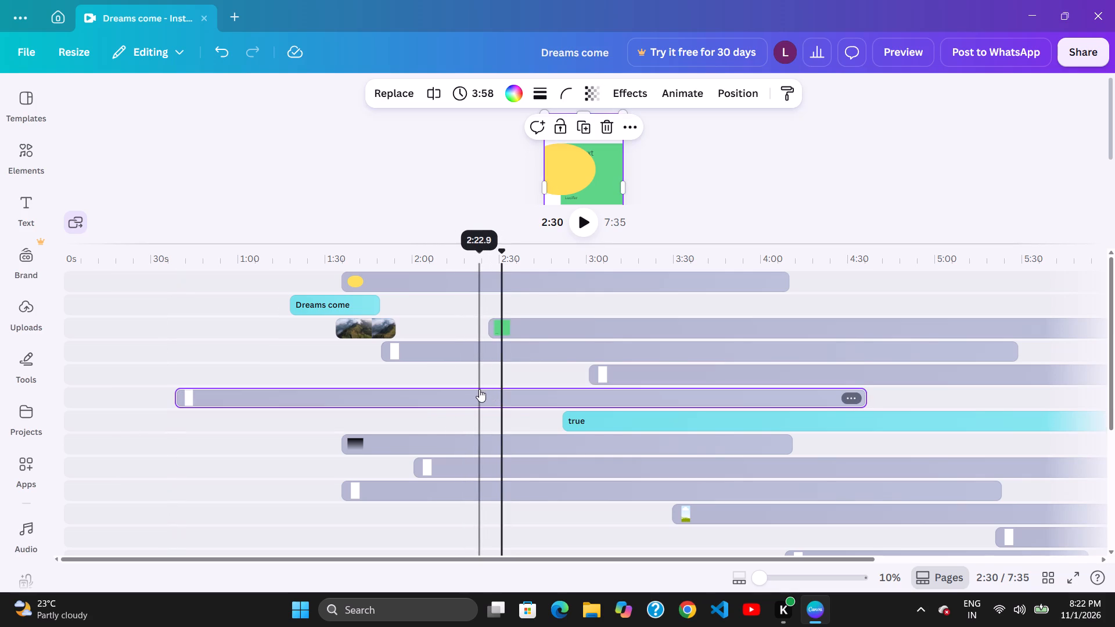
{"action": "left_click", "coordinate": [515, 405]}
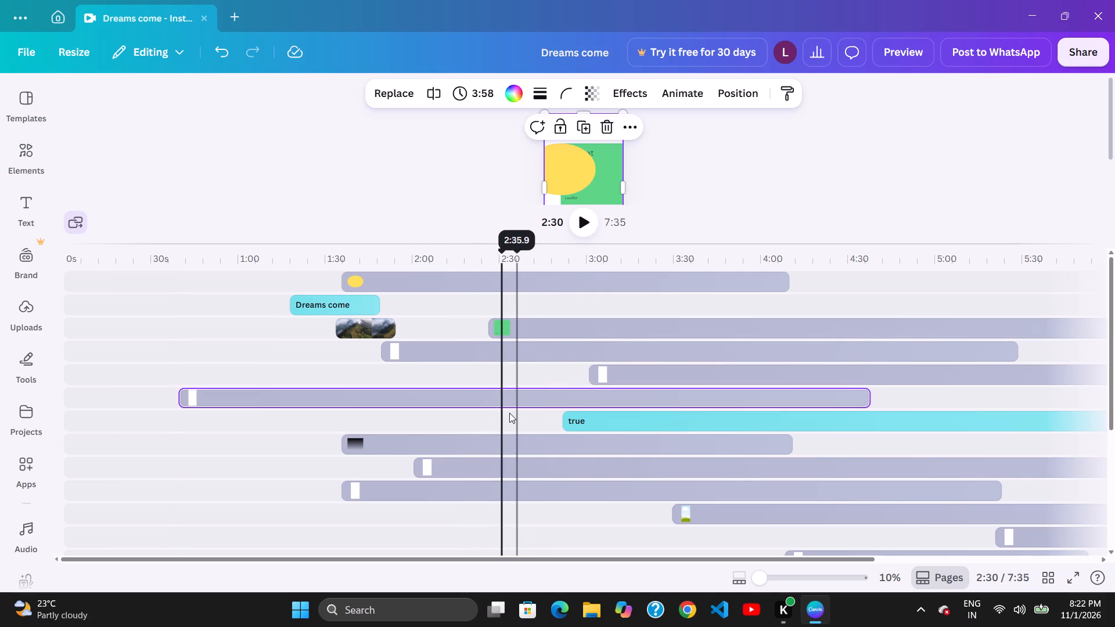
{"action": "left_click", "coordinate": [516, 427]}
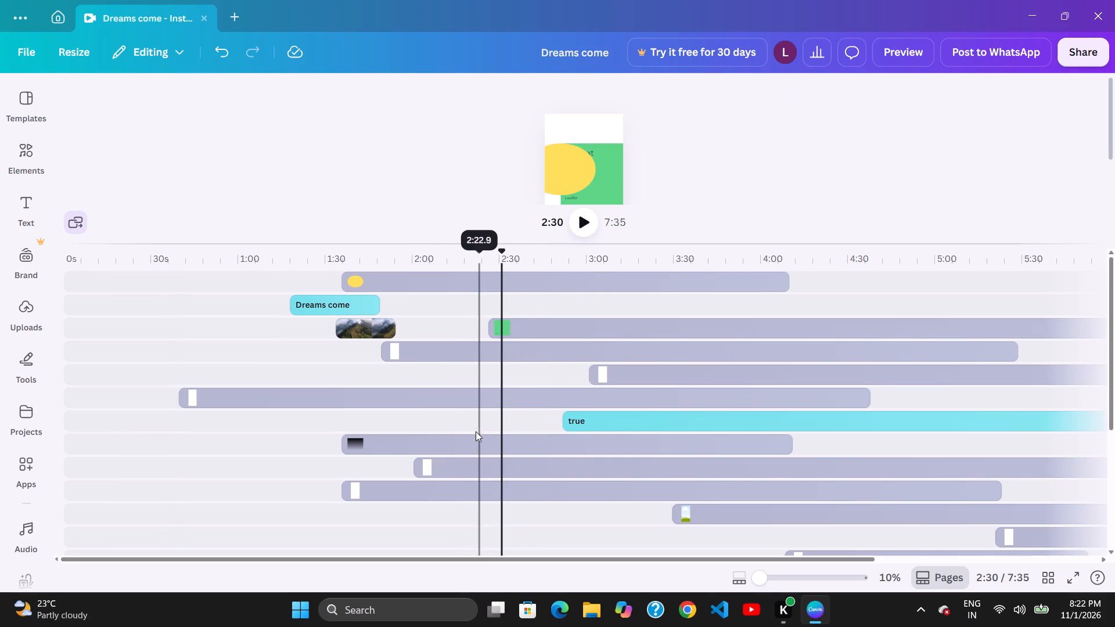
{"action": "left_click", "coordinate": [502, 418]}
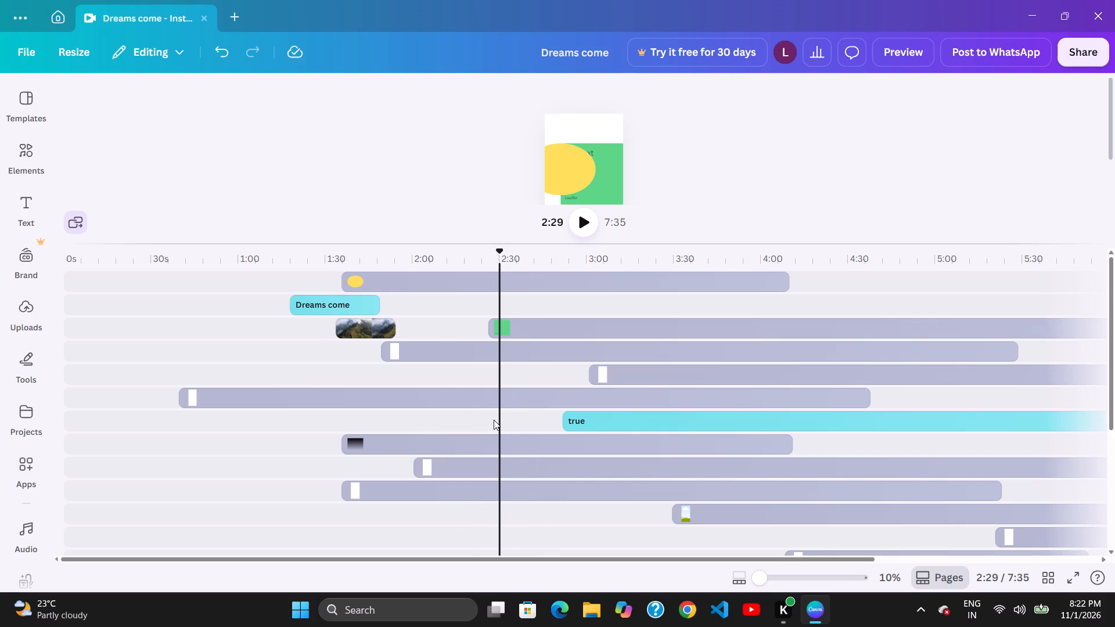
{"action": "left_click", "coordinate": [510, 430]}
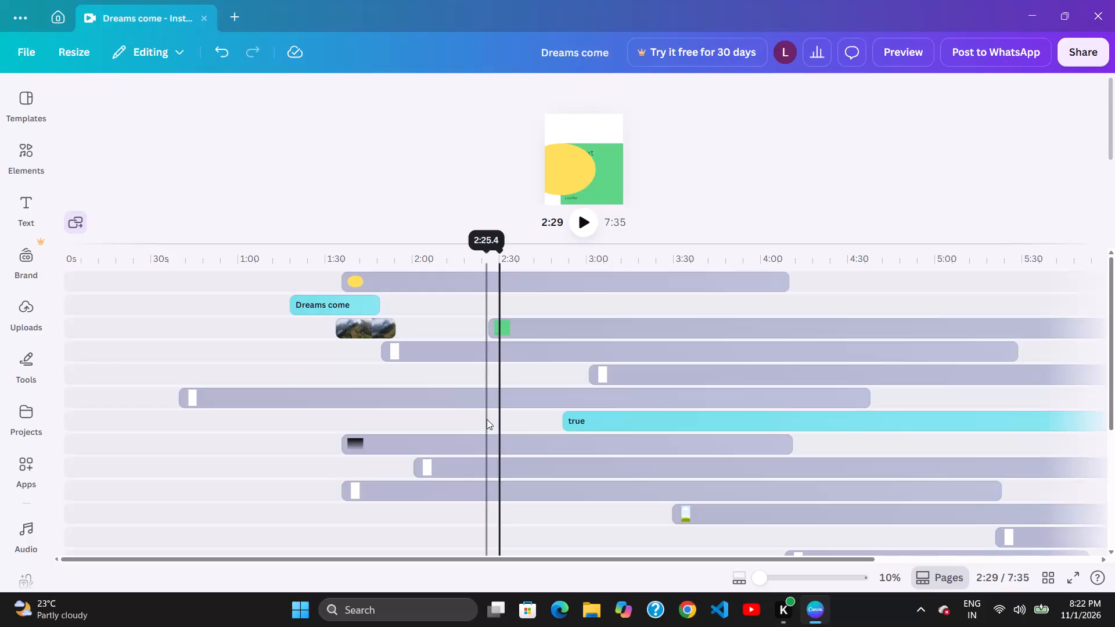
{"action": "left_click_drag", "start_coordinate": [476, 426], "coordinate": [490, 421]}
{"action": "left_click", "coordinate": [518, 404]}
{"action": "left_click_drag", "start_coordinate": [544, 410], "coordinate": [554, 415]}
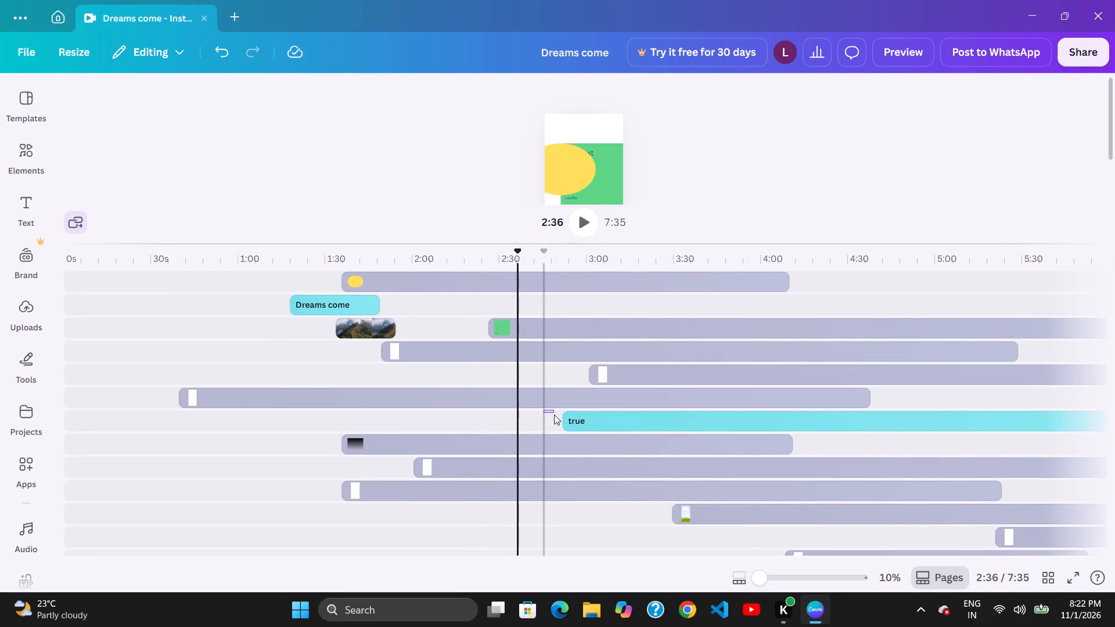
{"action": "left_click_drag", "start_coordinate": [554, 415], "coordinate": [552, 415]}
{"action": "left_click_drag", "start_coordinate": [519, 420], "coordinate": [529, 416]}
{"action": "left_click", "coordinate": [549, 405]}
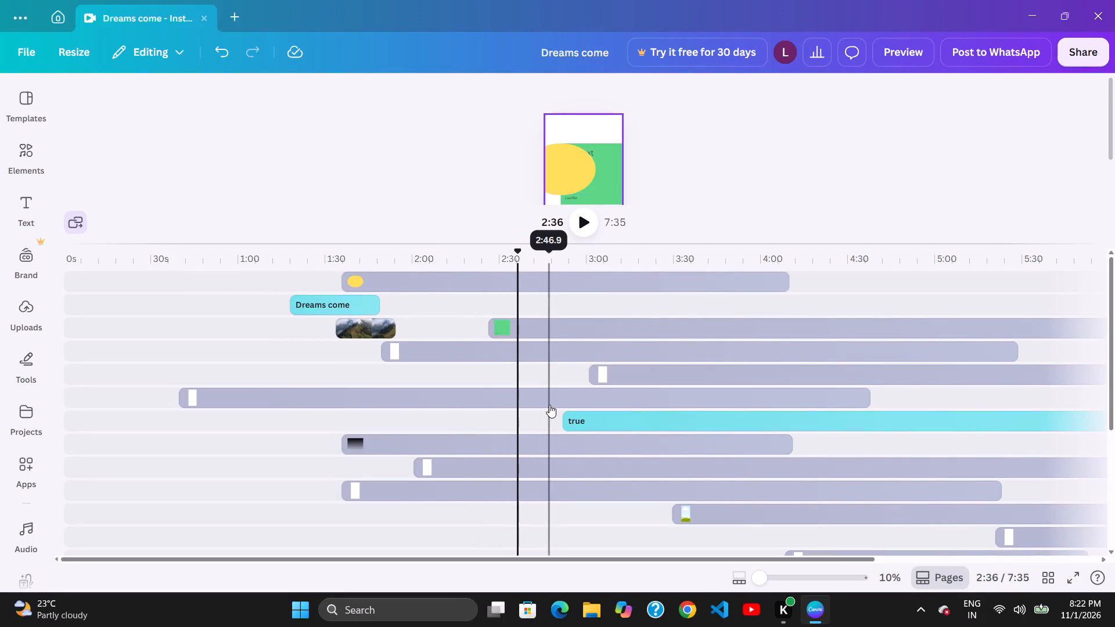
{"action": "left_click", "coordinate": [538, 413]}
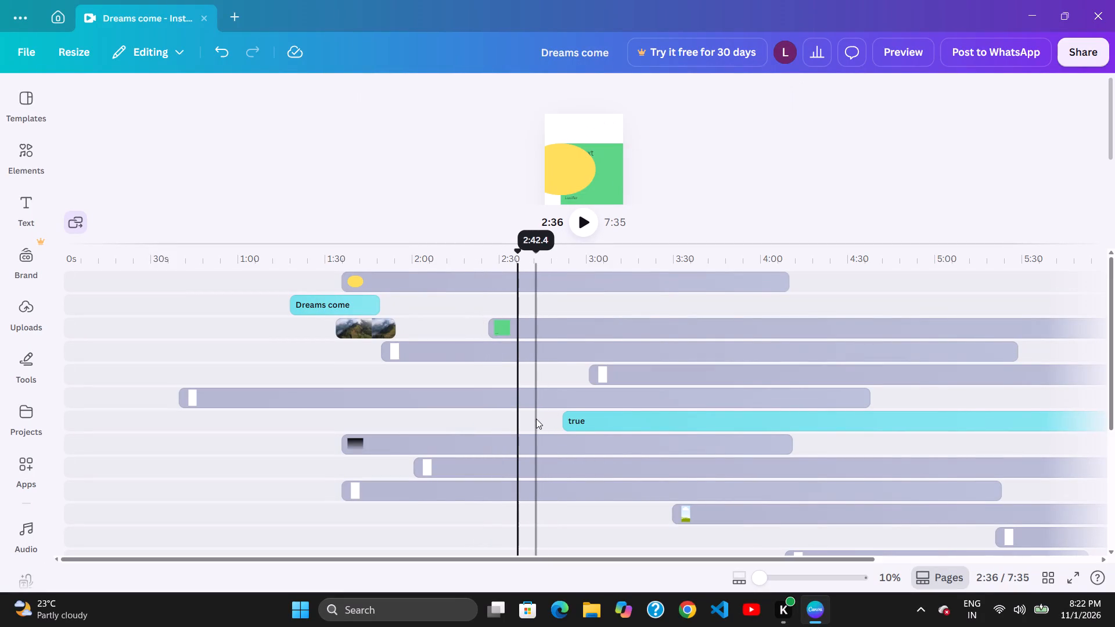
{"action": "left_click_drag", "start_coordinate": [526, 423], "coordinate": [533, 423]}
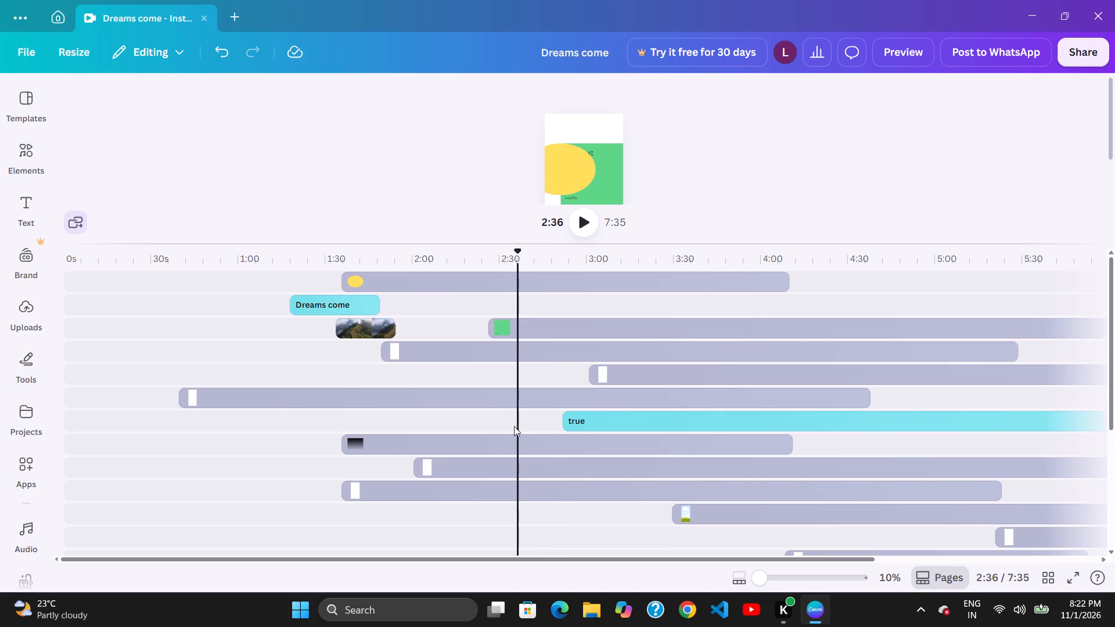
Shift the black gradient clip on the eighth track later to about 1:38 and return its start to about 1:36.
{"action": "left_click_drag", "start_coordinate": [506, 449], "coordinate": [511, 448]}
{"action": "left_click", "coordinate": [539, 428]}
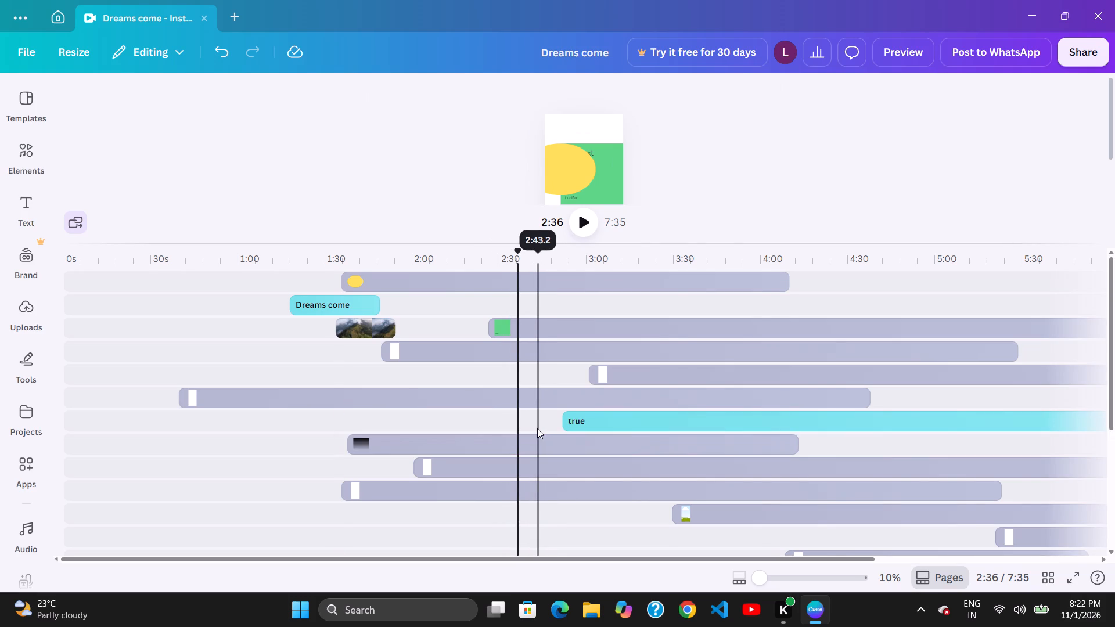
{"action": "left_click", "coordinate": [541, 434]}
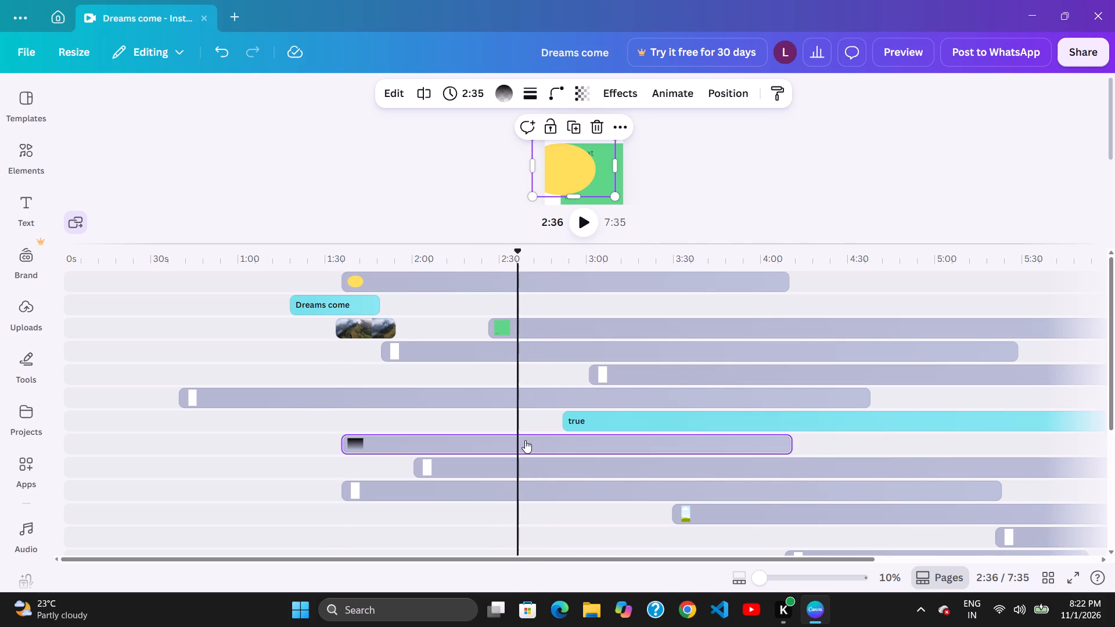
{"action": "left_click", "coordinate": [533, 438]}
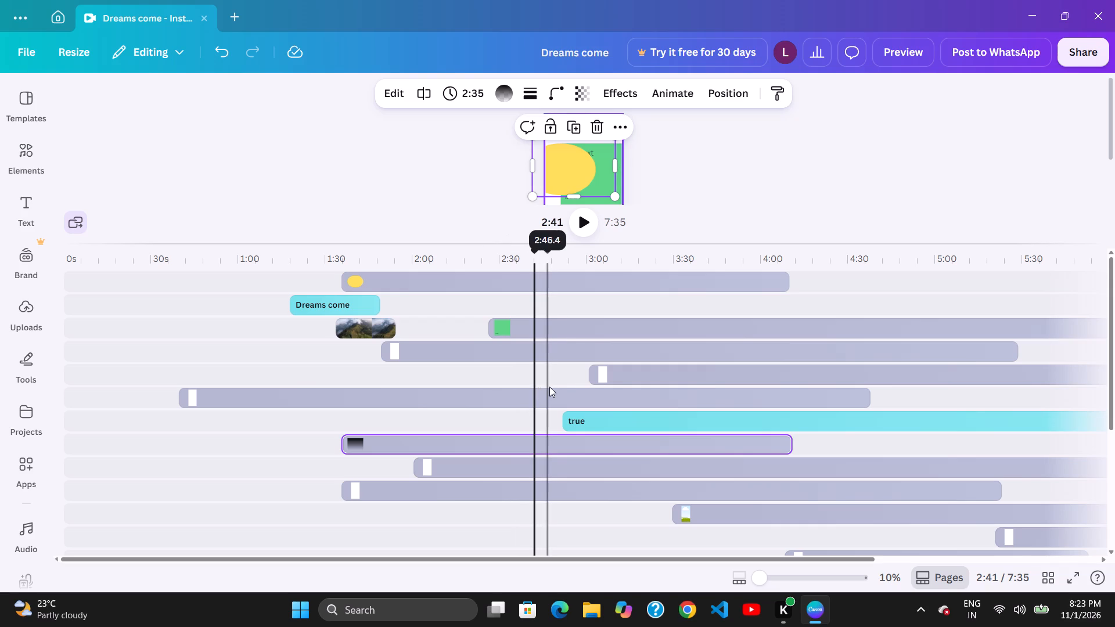
Move the black gradient clip on the eighth track later so that it starts at about 1:39.
{"action": "left_click", "coordinate": [640, 369]}
{"action": "left_click_drag", "start_coordinate": [484, 440], "coordinate": [492, 440]}
Move the white clip on the sixth track earlier so that it starts at about 0:36.
{"action": "left_click_drag", "start_coordinate": [563, 397], "coordinate": [553, 398]}
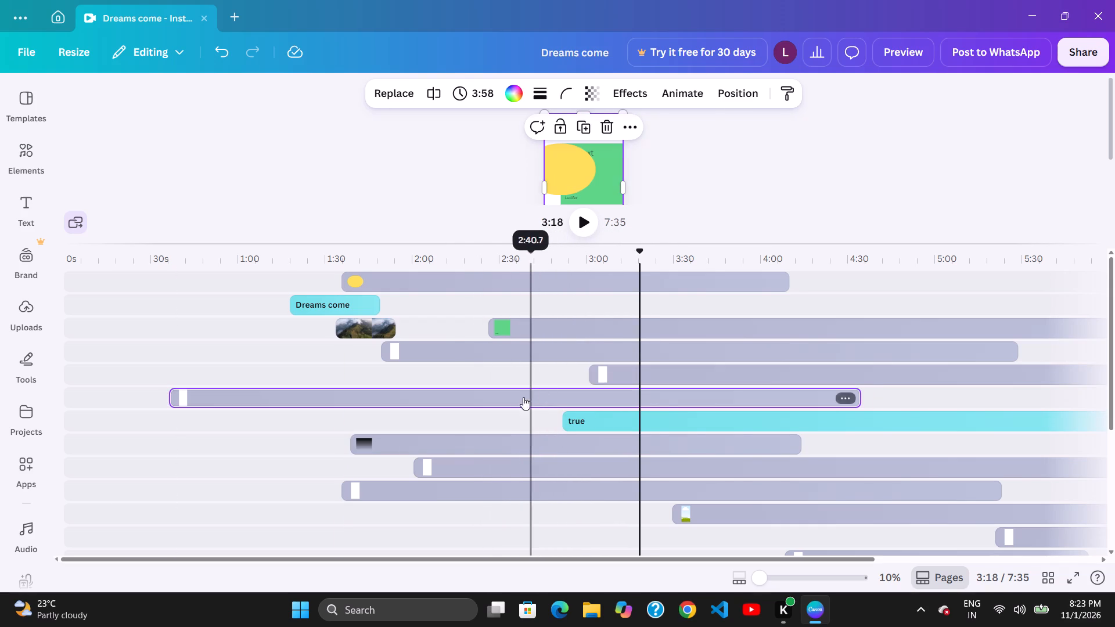
{"action": "left_click_drag", "start_coordinate": [515, 411], "coordinate": [521, 411]}
{"action": "left_click_drag", "start_coordinate": [508, 417], "coordinate": [513, 418]}
{"action": "left_click", "coordinate": [541, 406]}
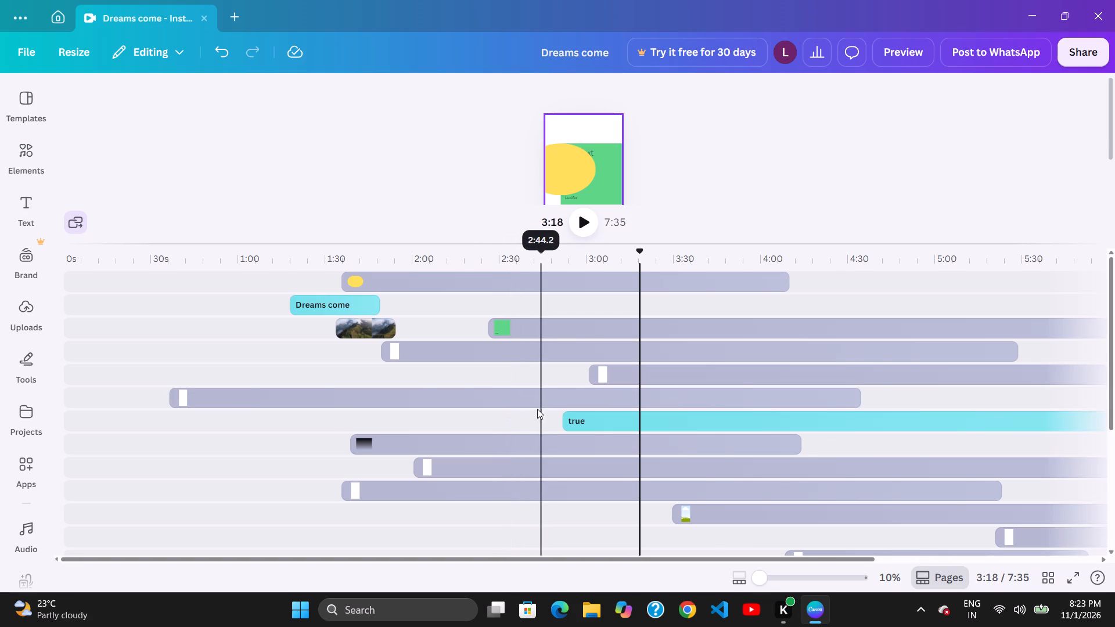
{"action": "left_click", "coordinate": [531, 412]}
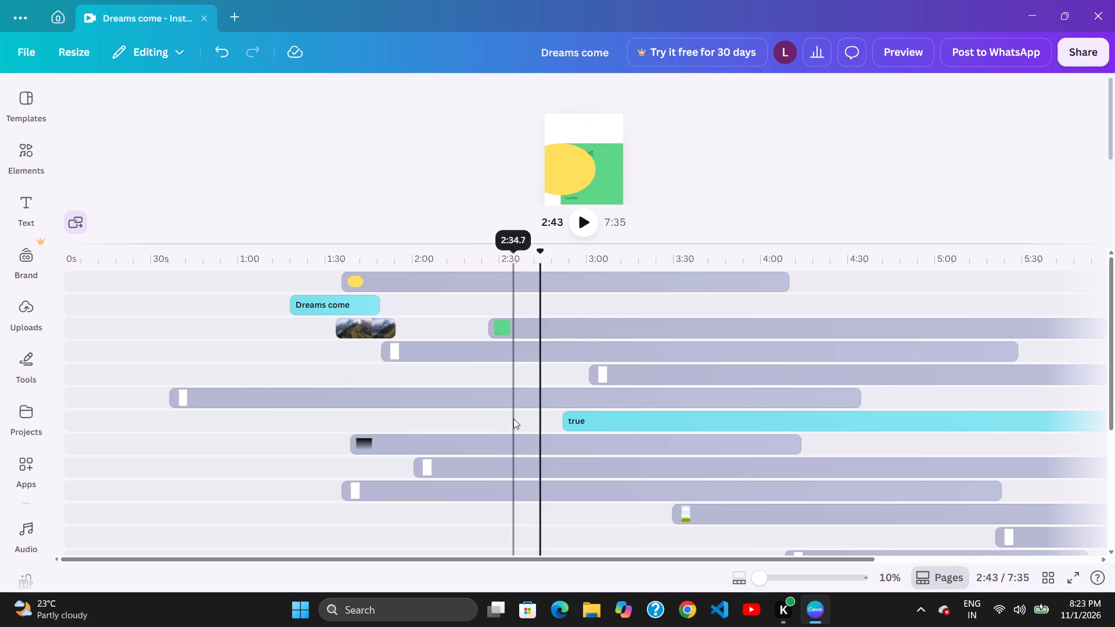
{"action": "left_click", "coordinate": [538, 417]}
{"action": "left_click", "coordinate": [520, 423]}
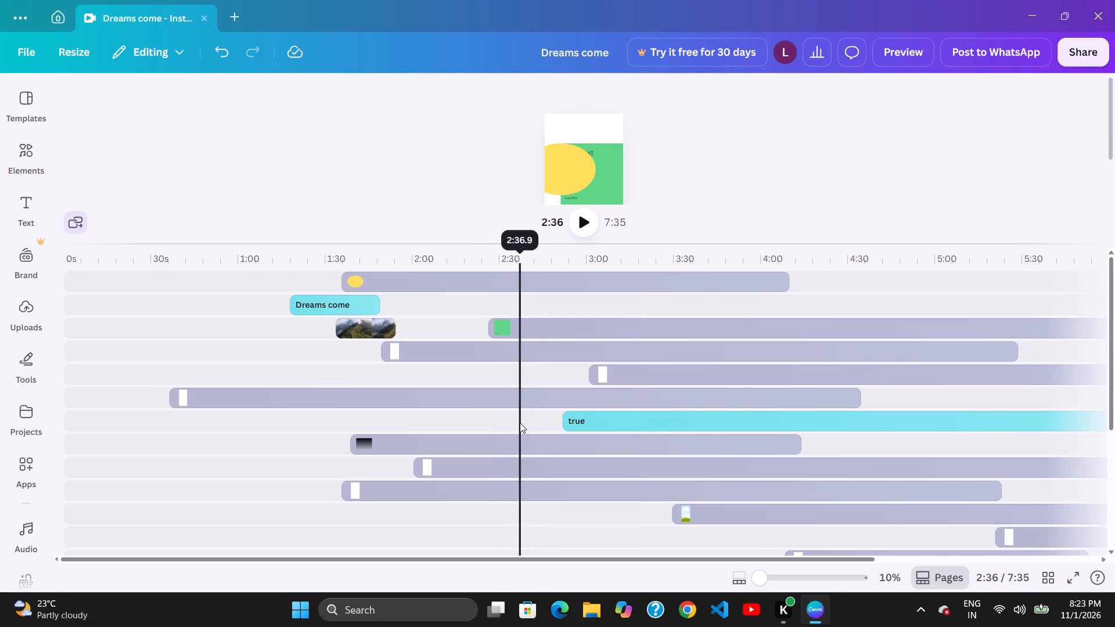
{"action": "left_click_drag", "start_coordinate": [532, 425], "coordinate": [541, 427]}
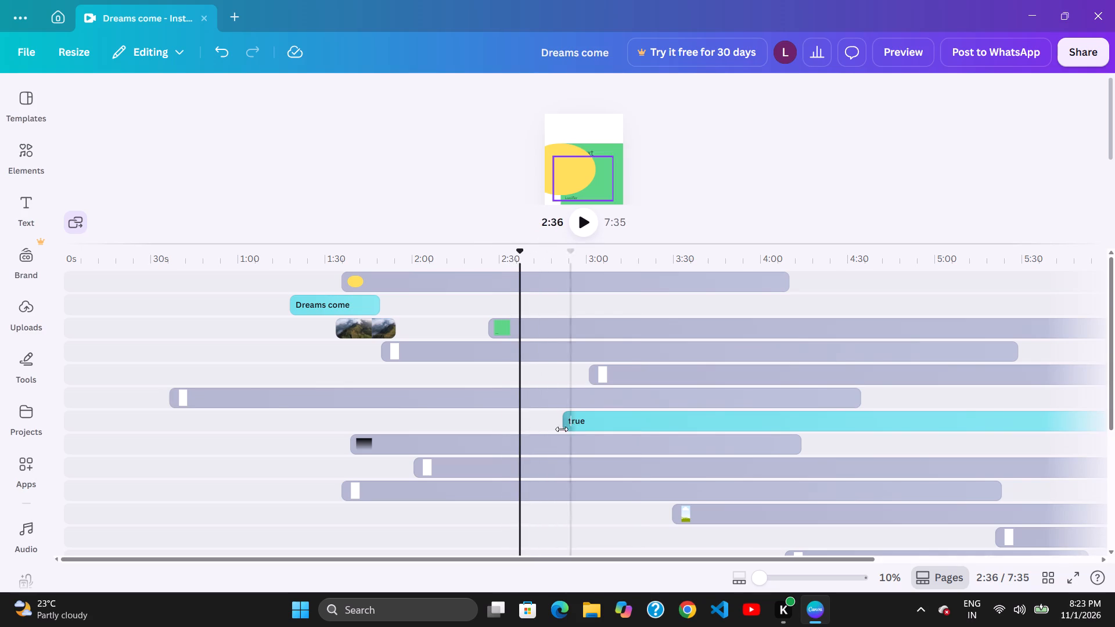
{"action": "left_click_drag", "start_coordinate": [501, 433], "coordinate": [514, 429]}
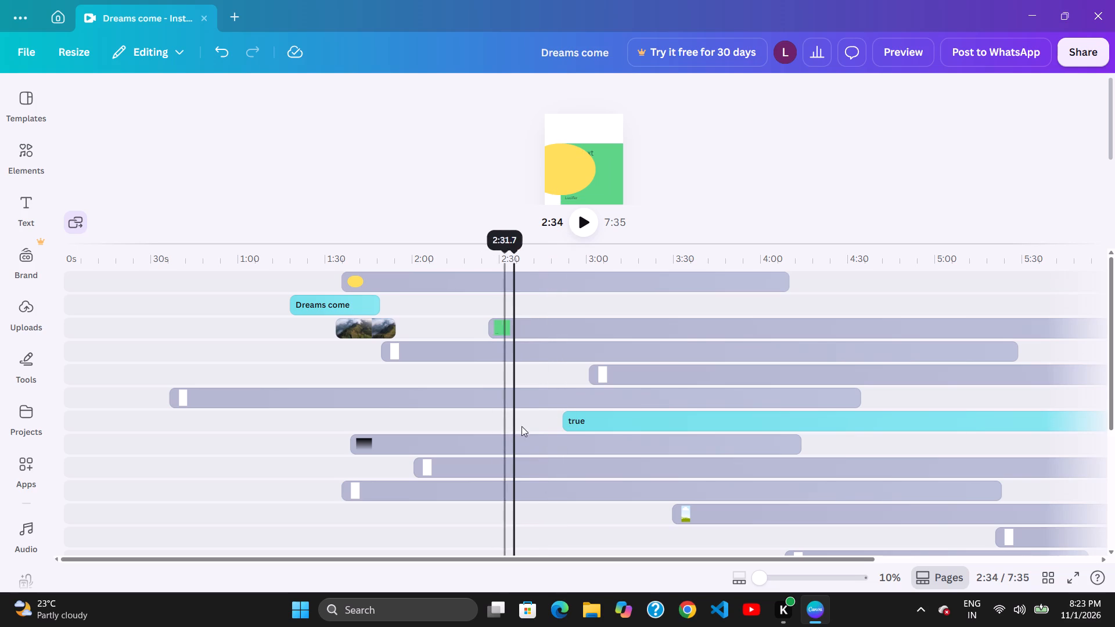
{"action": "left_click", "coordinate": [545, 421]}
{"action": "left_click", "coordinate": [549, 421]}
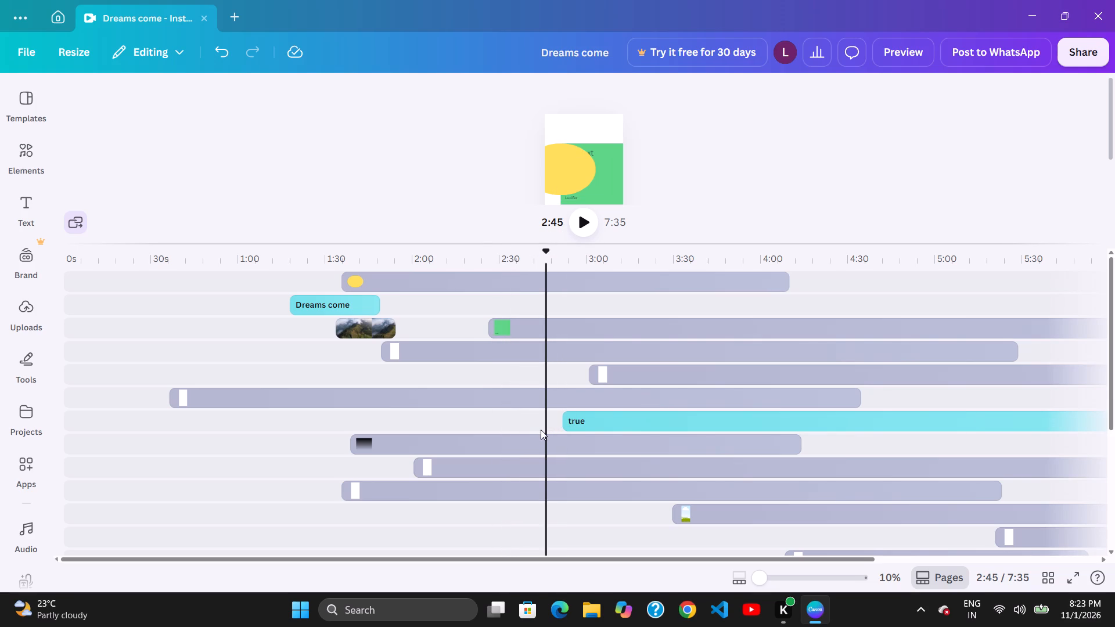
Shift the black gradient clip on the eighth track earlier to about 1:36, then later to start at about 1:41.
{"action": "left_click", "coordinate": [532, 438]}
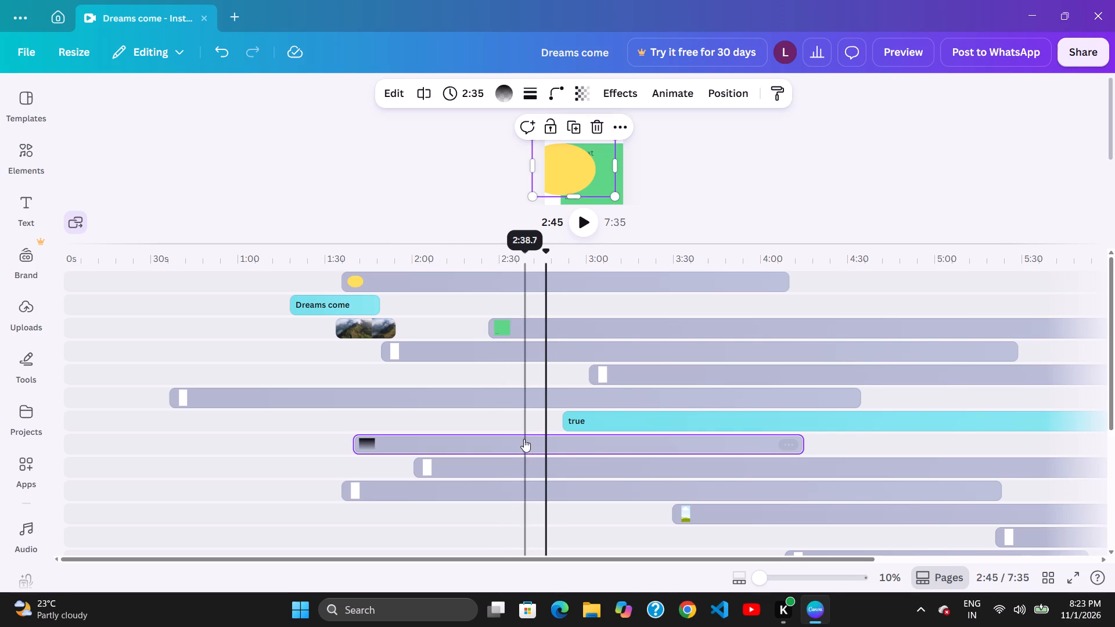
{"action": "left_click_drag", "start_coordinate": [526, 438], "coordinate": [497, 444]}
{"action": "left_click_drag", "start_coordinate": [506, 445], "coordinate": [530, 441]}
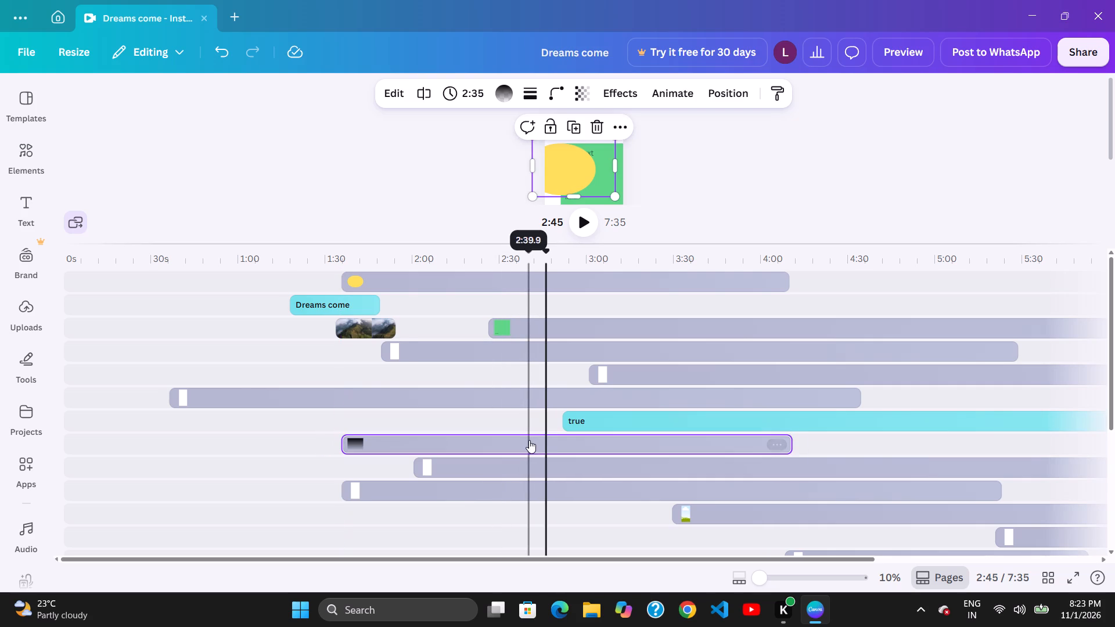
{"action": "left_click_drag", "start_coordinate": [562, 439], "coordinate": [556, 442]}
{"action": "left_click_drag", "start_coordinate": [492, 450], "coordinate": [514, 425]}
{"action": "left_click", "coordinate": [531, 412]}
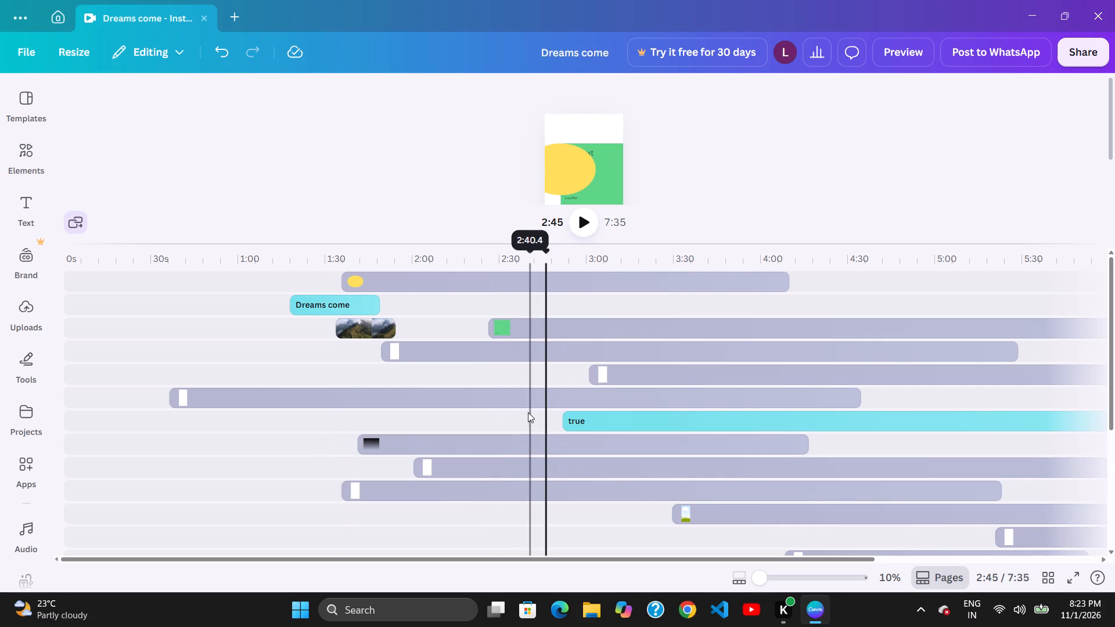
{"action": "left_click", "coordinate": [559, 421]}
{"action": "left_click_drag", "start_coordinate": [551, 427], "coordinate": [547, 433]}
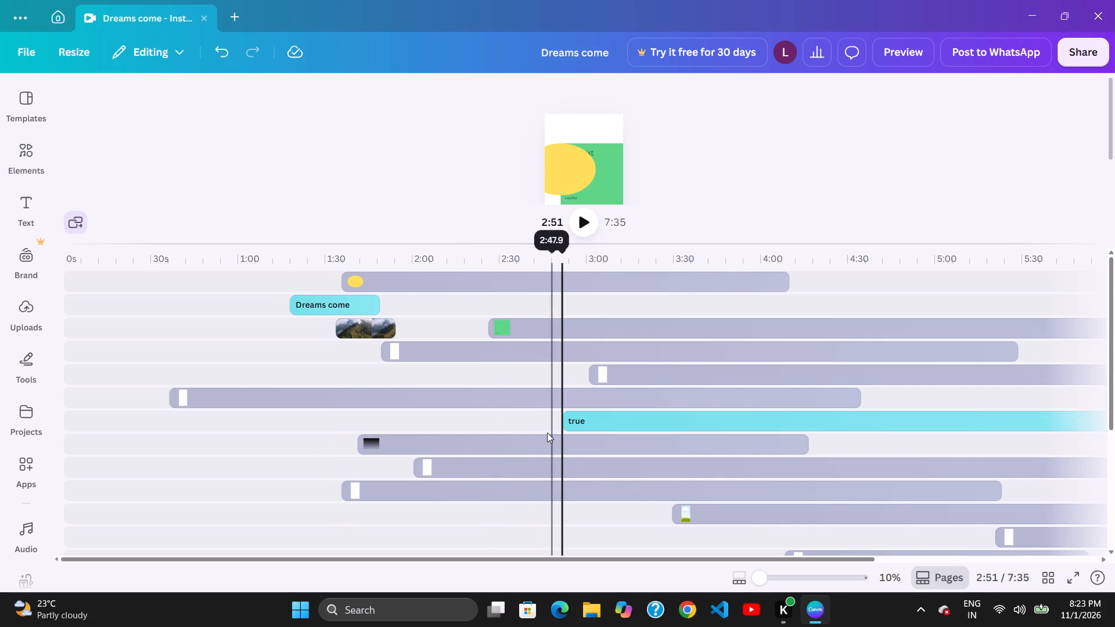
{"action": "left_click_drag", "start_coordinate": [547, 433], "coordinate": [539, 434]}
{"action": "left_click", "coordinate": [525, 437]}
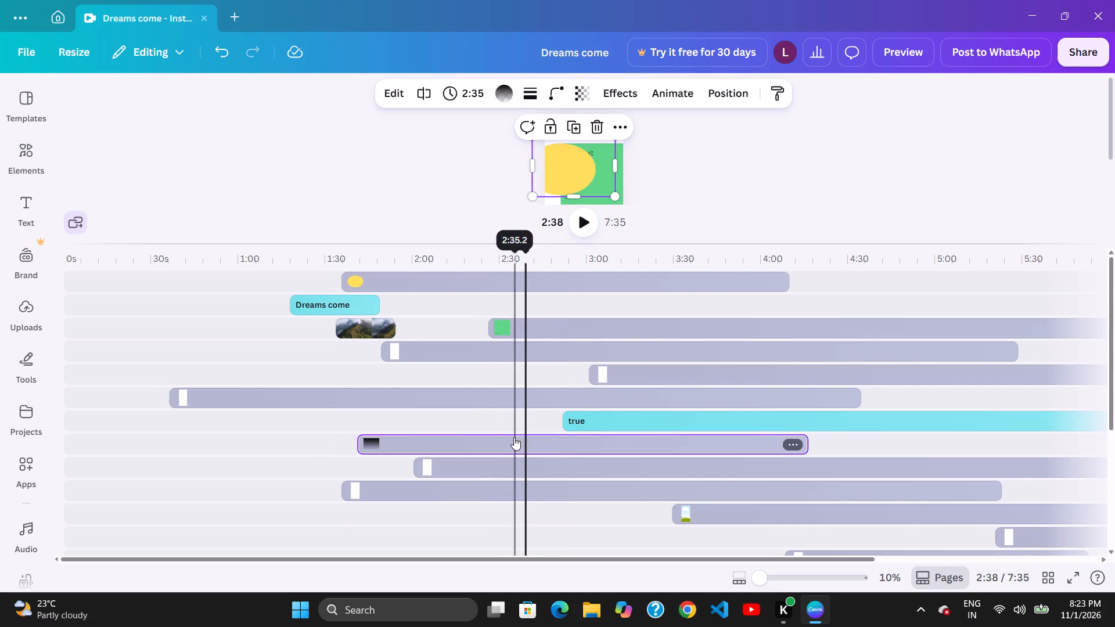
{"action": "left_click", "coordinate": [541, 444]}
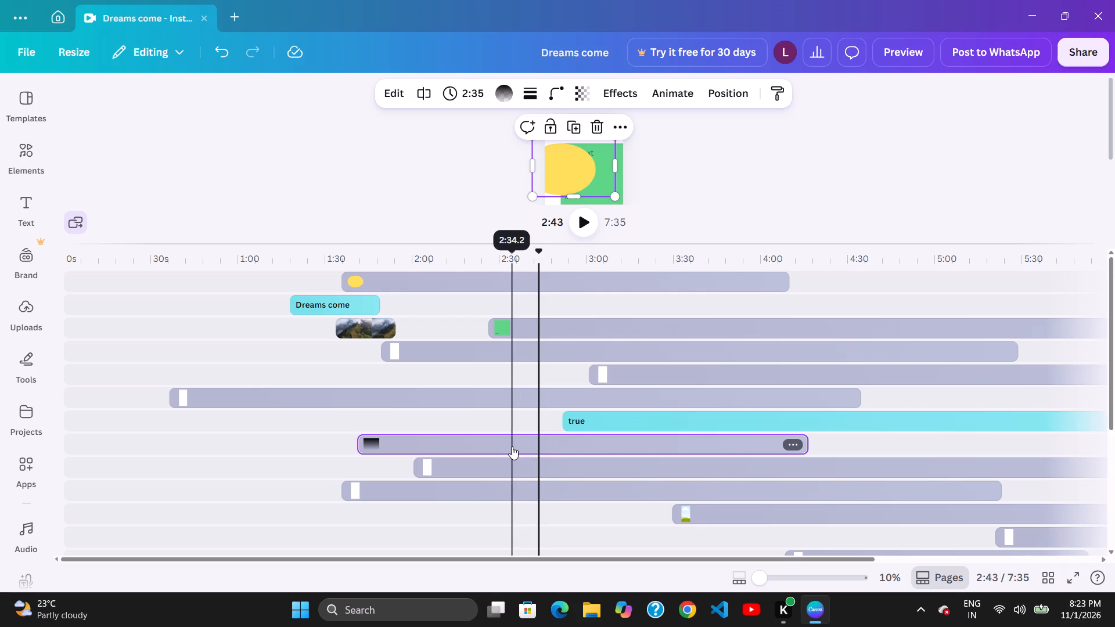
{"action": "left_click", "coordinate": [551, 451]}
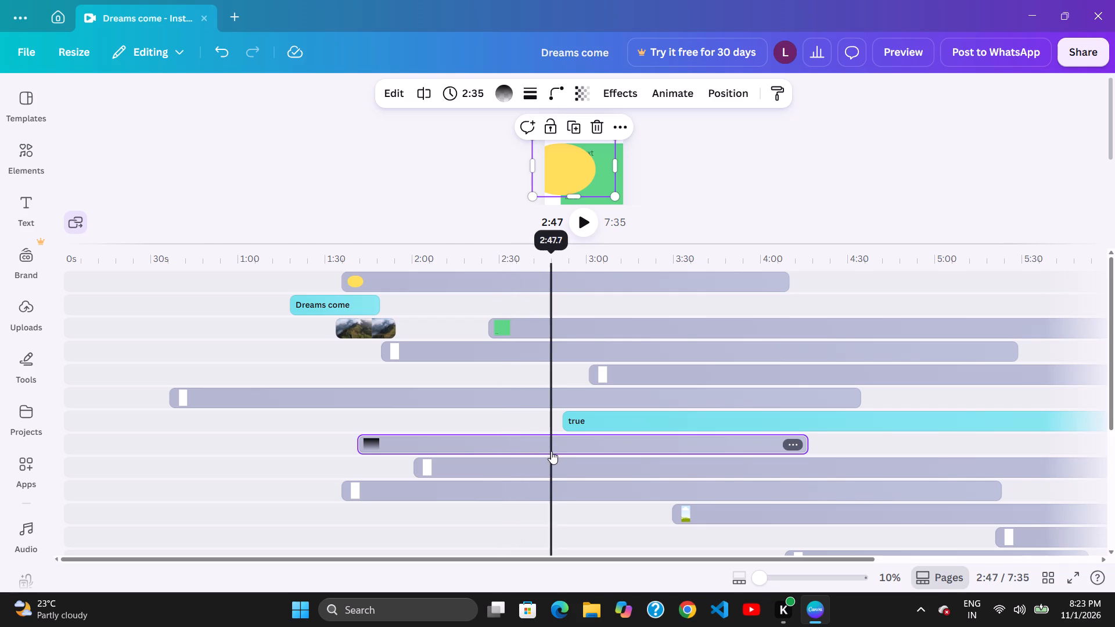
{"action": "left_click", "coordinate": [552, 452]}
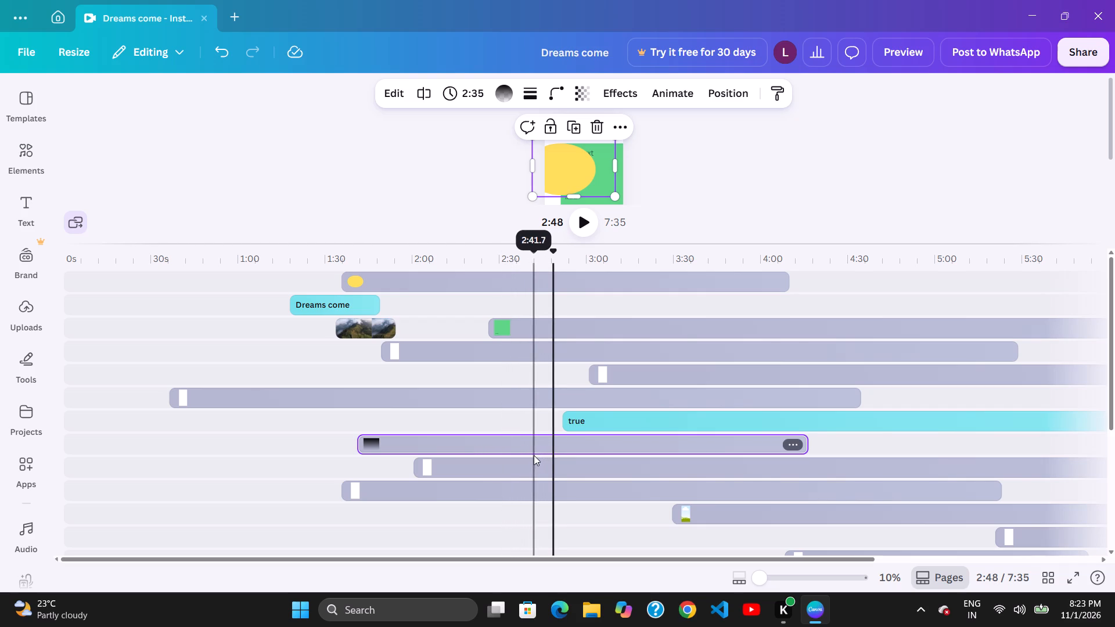
Move the white clip on the ninth track later to start at about 2:28, and the black gradient clip above it to about 1:39.
{"action": "left_click", "coordinate": [528, 456]}
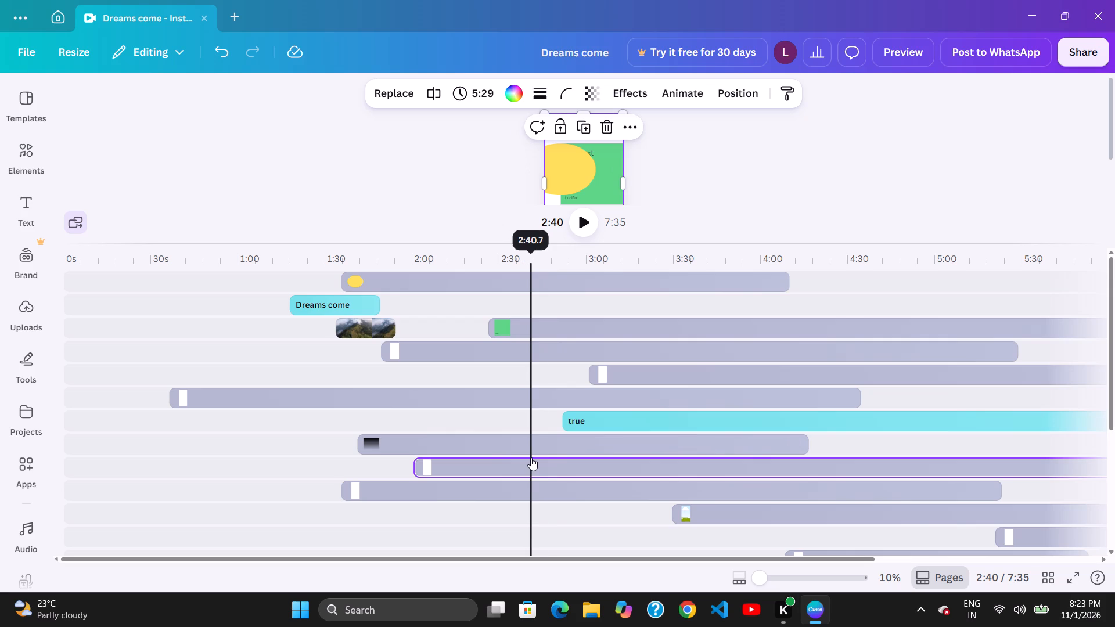
{"action": "left_click", "coordinate": [546, 461]}
{"action": "left_click_drag", "start_coordinate": [513, 470], "coordinate": [571, 457]}
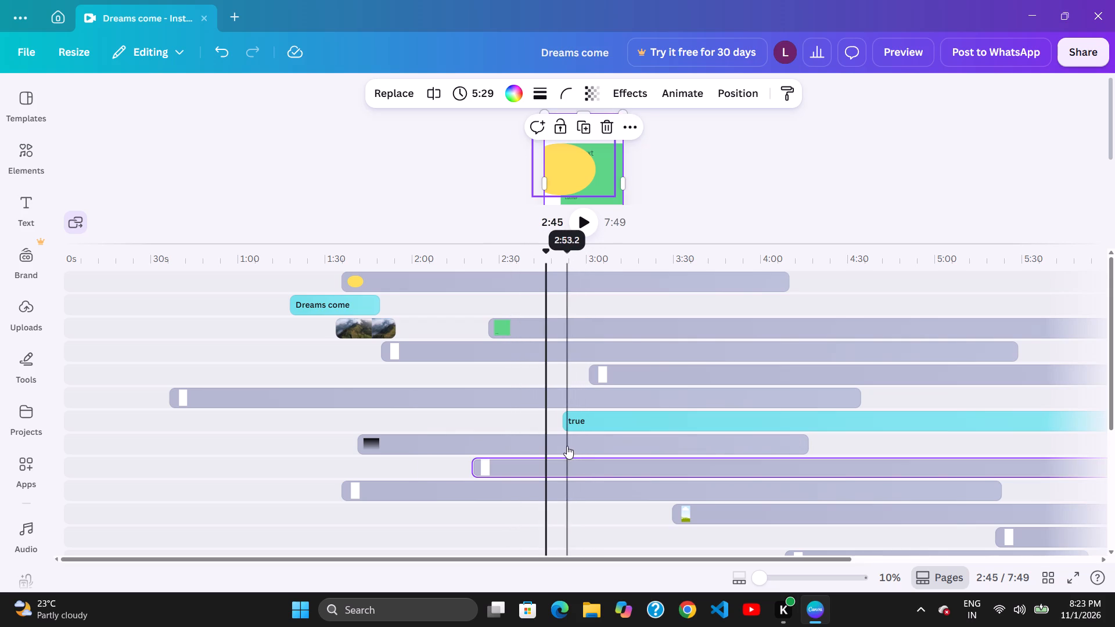
{"action": "left_click", "coordinate": [559, 443]}
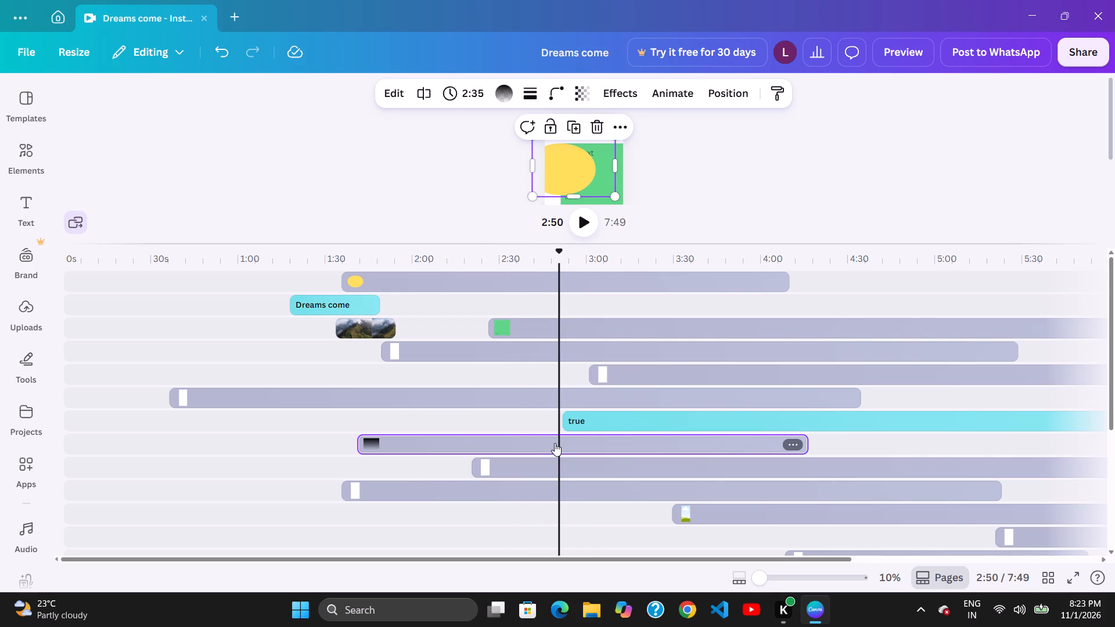
{"action": "left_click_drag", "start_coordinate": [561, 446], "coordinate": [566, 455]}
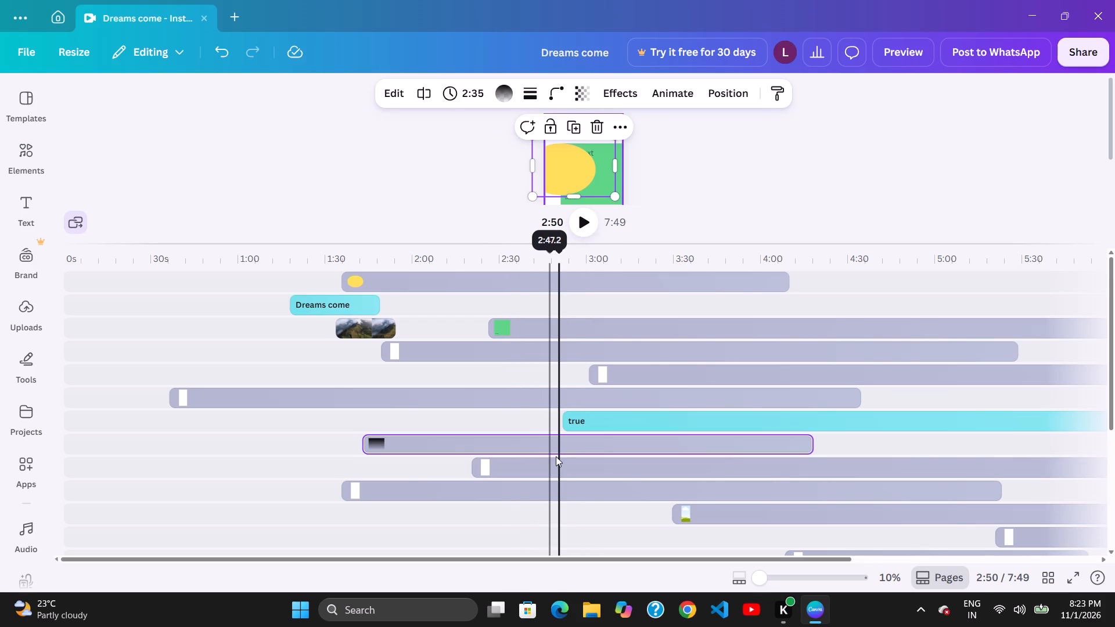
{"action": "left_click_drag", "start_coordinate": [531, 466], "coordinate": [539, 467]}
{"action": "left_click_drag", "start_coordinate": [574, 451], "coordinate": [562, 453]}
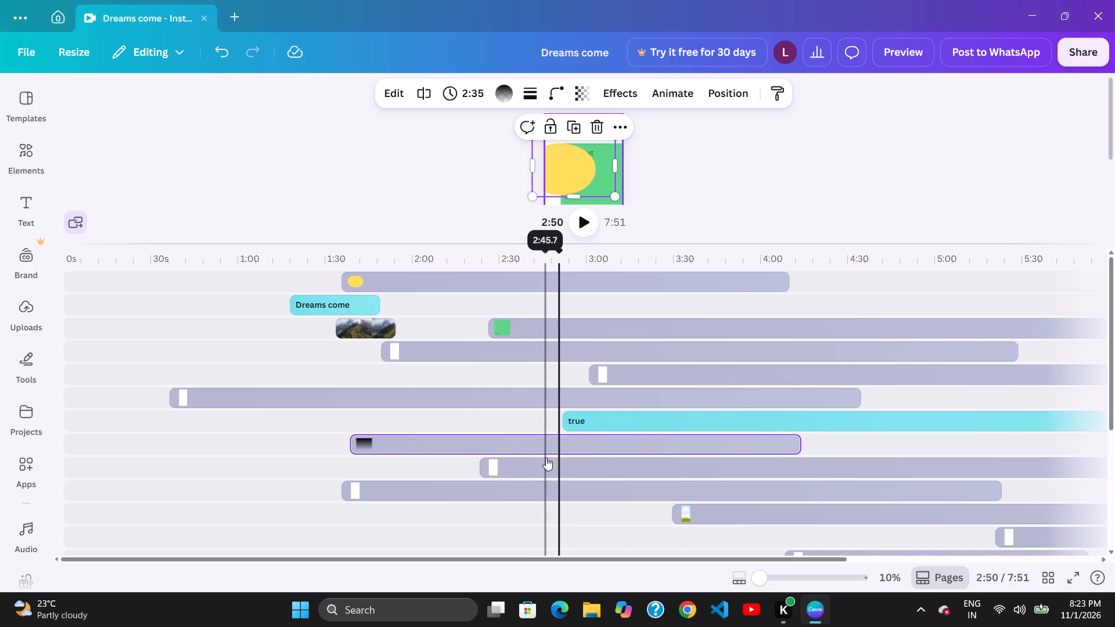
{"action": "left_click", "coordinate": [553, 457]}
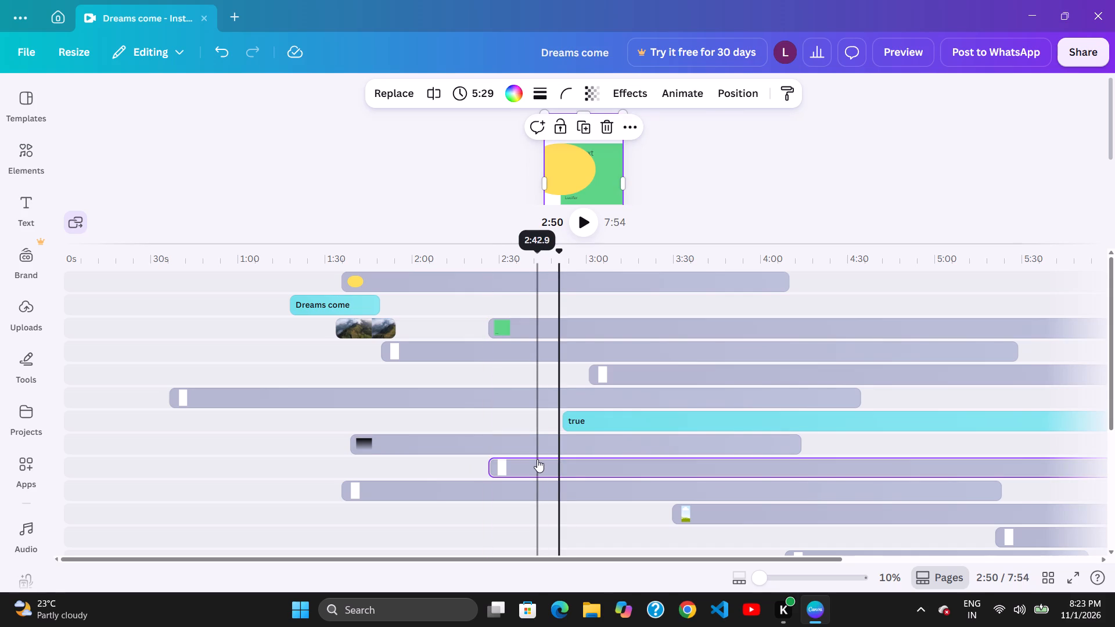
{"action": "left_click", "coordinate": [541, 460]}
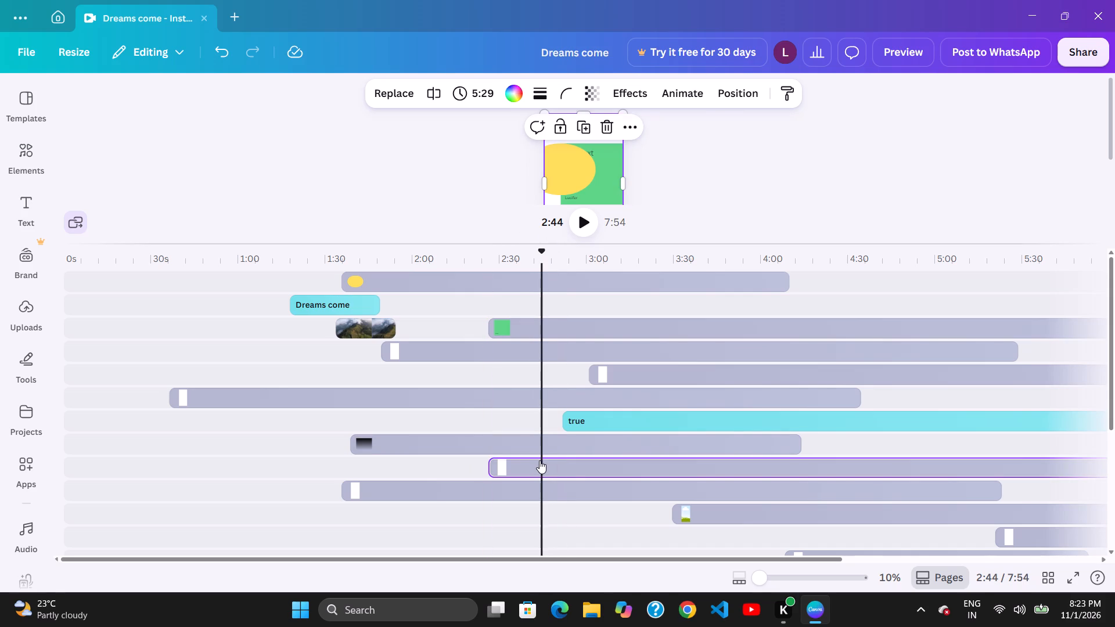
{"action": "left_click", "coordinate": [545, 462]}
{"action": "left_click", "coordinate": [545, 464]}
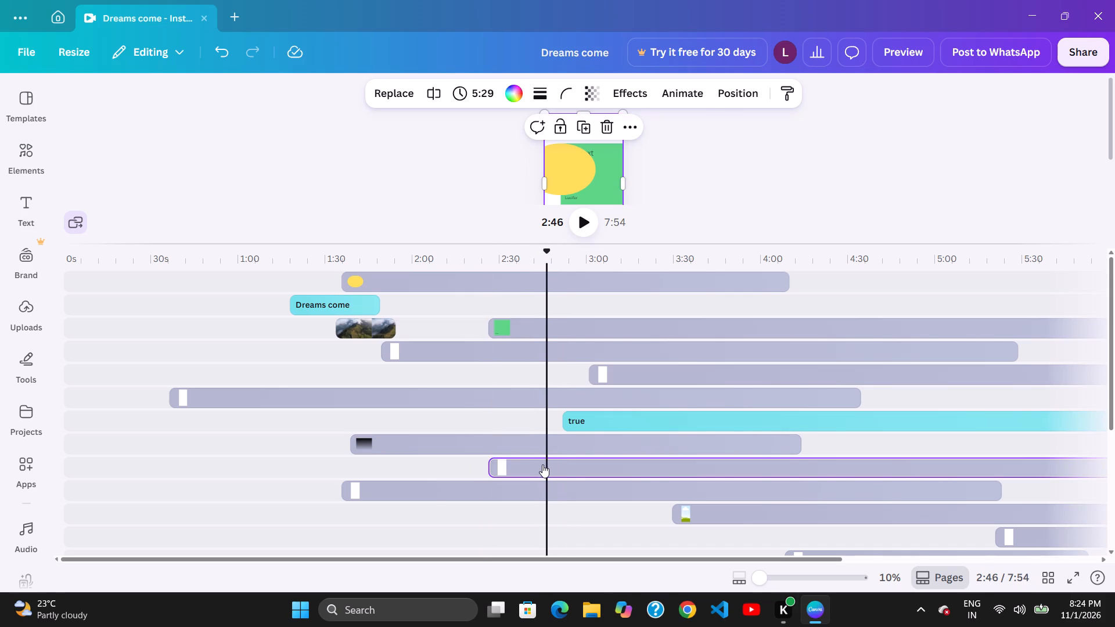
{"action": "left_click_drag", "start_coordinate": [537, 465], "coordinate": [542, 464]}
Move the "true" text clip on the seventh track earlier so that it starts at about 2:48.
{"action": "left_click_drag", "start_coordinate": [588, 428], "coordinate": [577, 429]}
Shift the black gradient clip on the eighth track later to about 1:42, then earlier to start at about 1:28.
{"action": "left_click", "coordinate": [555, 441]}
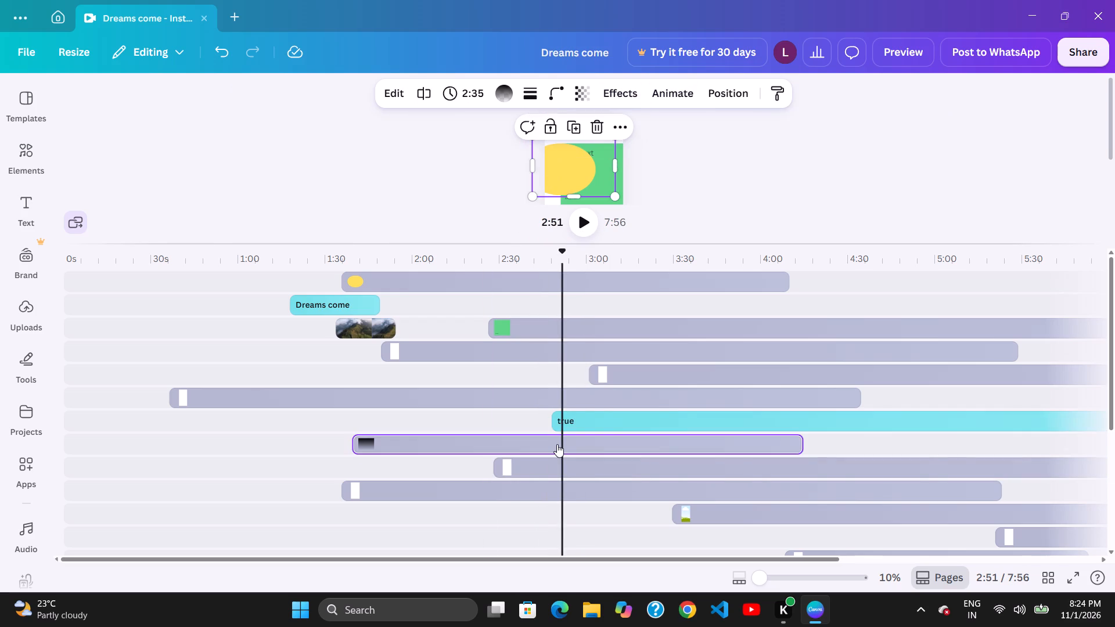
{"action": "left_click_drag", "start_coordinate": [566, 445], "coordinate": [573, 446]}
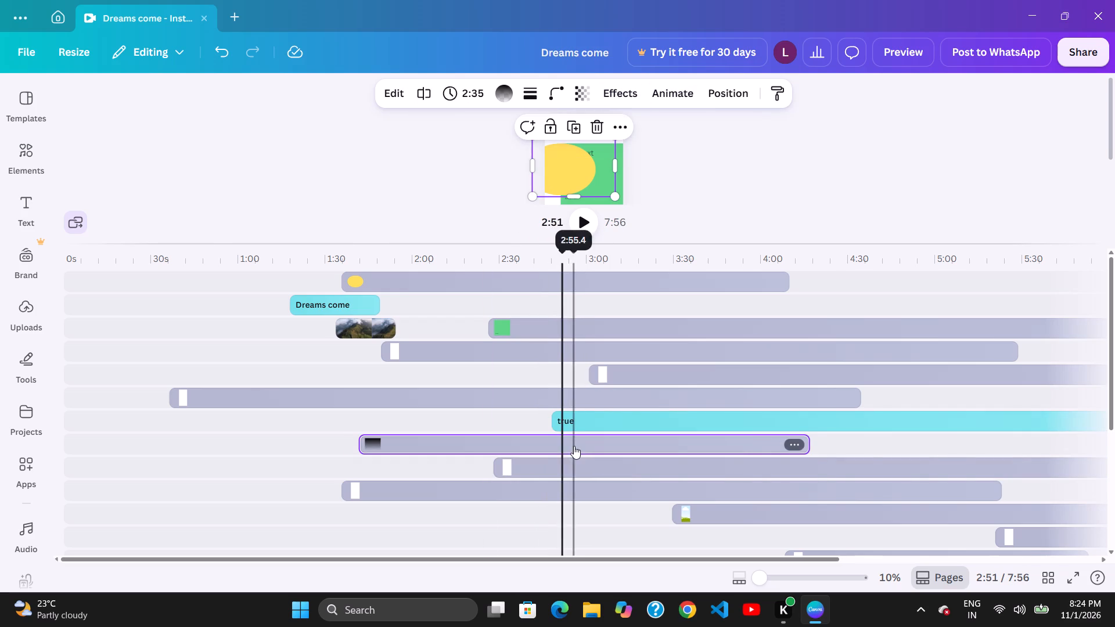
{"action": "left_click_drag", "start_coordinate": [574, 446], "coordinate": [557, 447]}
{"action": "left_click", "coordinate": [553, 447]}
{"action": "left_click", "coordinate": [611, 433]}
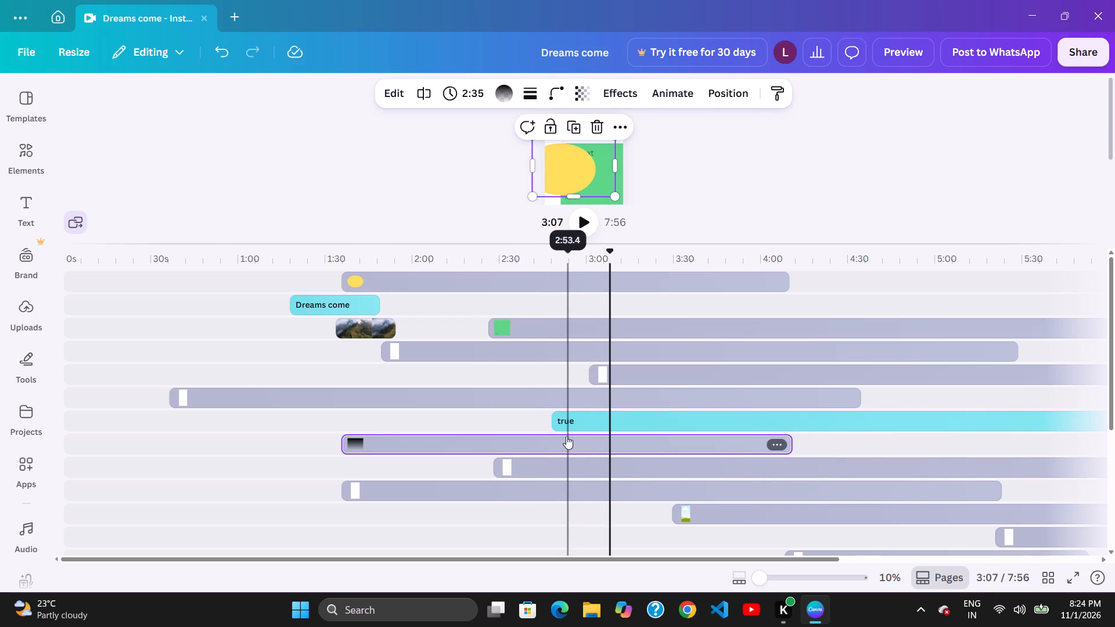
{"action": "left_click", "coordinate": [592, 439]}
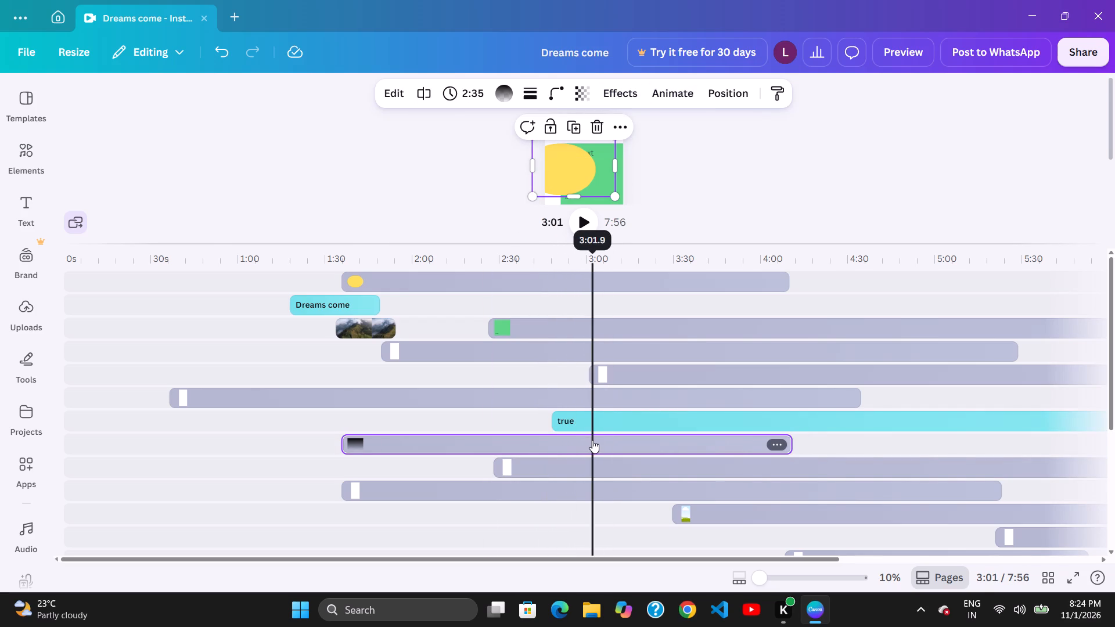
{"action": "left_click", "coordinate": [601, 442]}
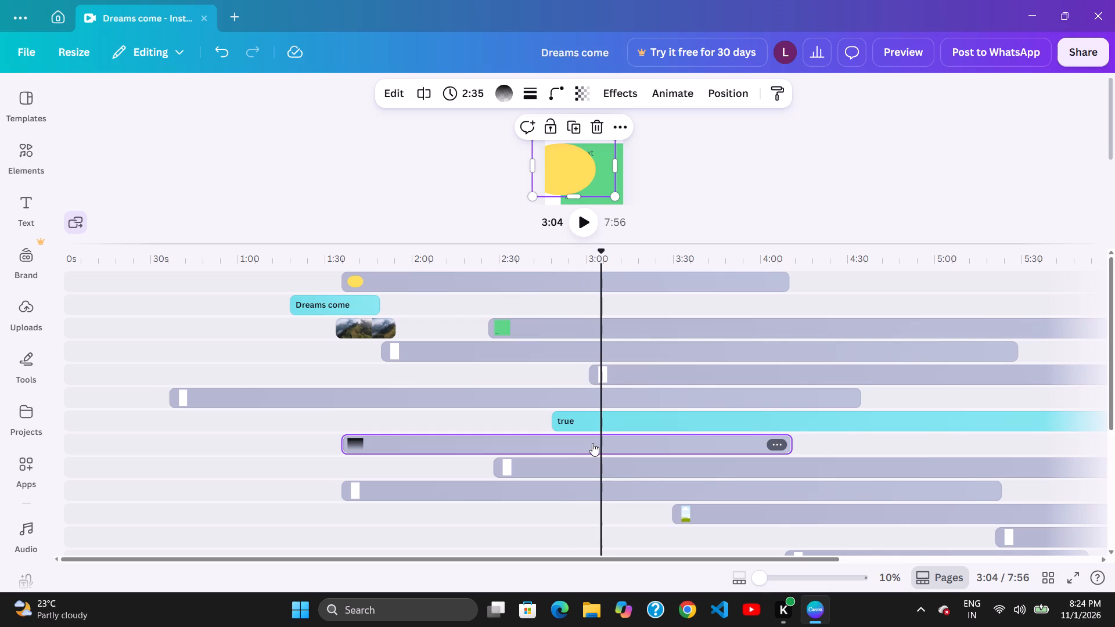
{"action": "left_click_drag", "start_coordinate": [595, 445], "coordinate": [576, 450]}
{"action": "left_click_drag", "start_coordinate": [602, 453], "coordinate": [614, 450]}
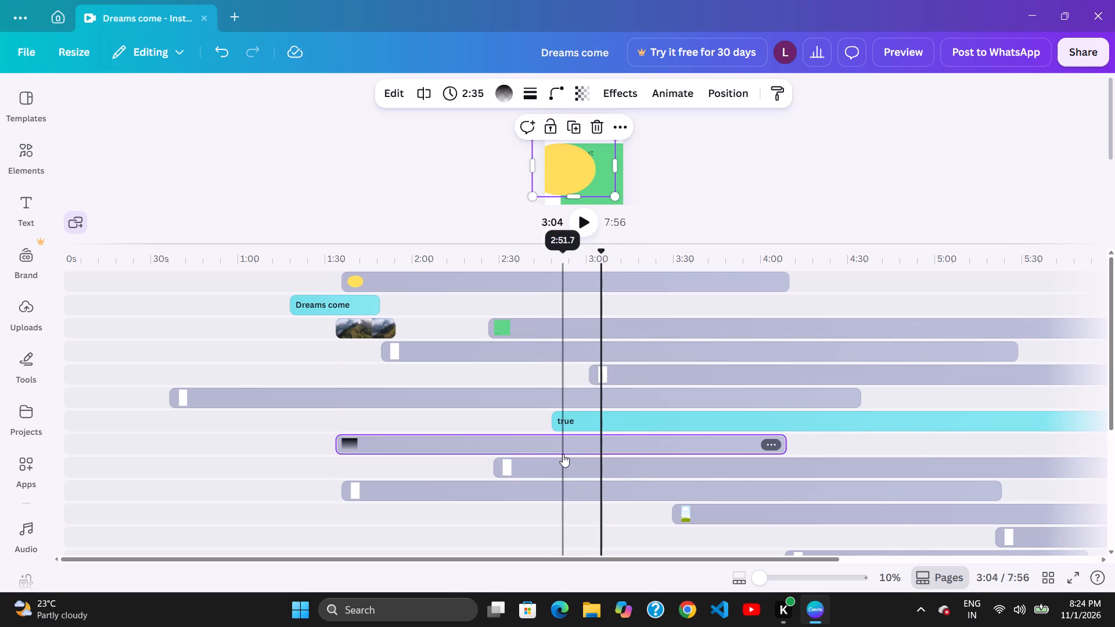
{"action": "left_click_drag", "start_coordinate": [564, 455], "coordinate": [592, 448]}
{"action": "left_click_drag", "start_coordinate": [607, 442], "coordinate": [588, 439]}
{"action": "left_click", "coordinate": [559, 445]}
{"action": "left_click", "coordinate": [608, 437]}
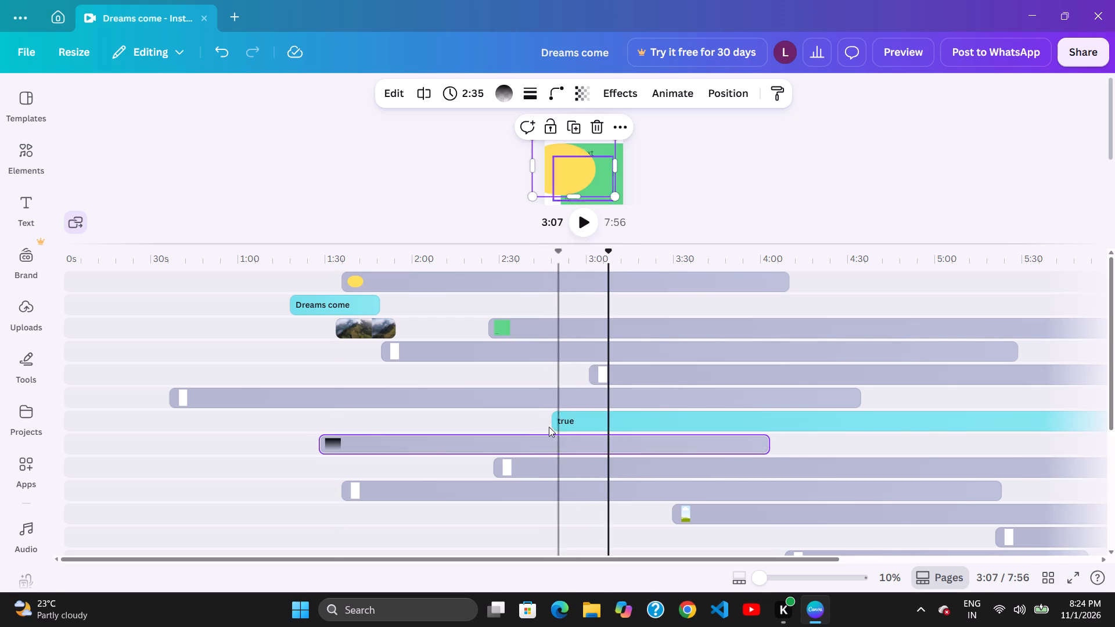
Move the white clip on the sixth track earlier to start at about 0:05, and the "true" text clip later to about 2:51.
{"action": "left_click_drag", "start_coordinate": [627, 392], "coordinate": [566, 412]}
{"action": "left_click", "coordinate": [546, 430]}
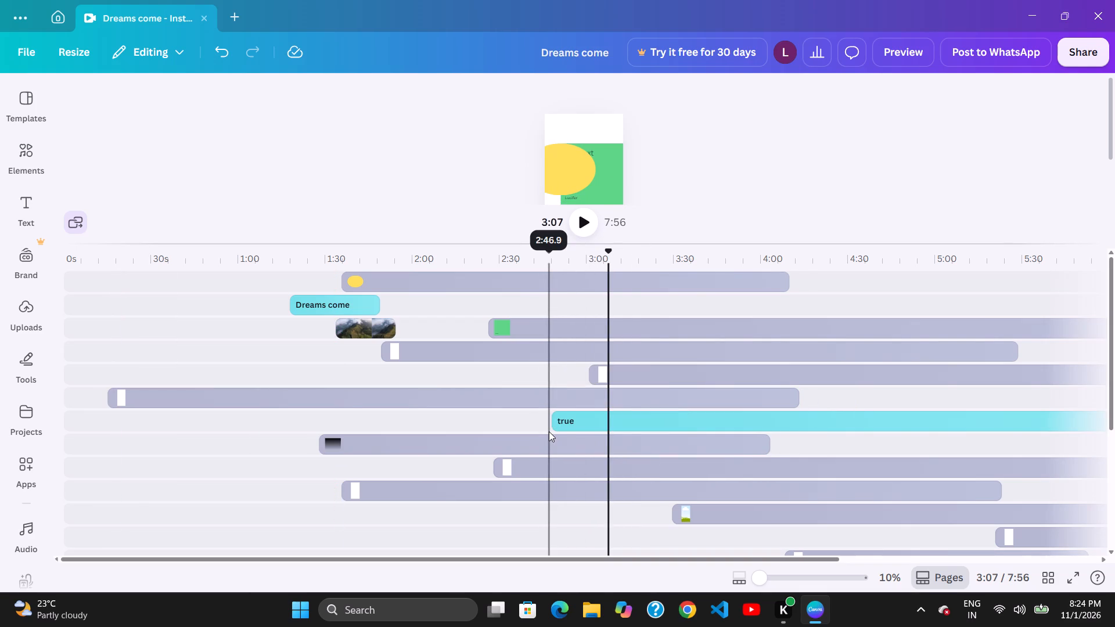
{"action": "left_click_drag", "start_coordinate": [559, 429], "coordinate": [572, 420]}
{"action": "left_click_drag", "start_coordinate": [598, 392], "coordinate": [579, 398]}
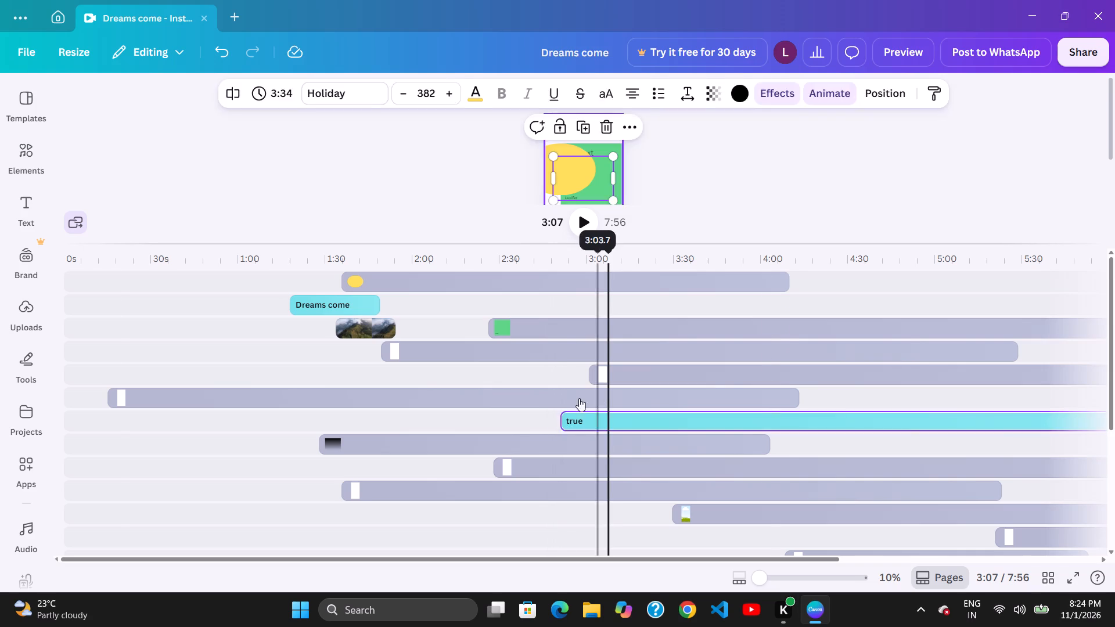
{"action": "left_click_drag", "start_coordinate": [579, 398], "coordinate": [570, 403]}
{"action": "left_click", "coordinate": [552, 420]}
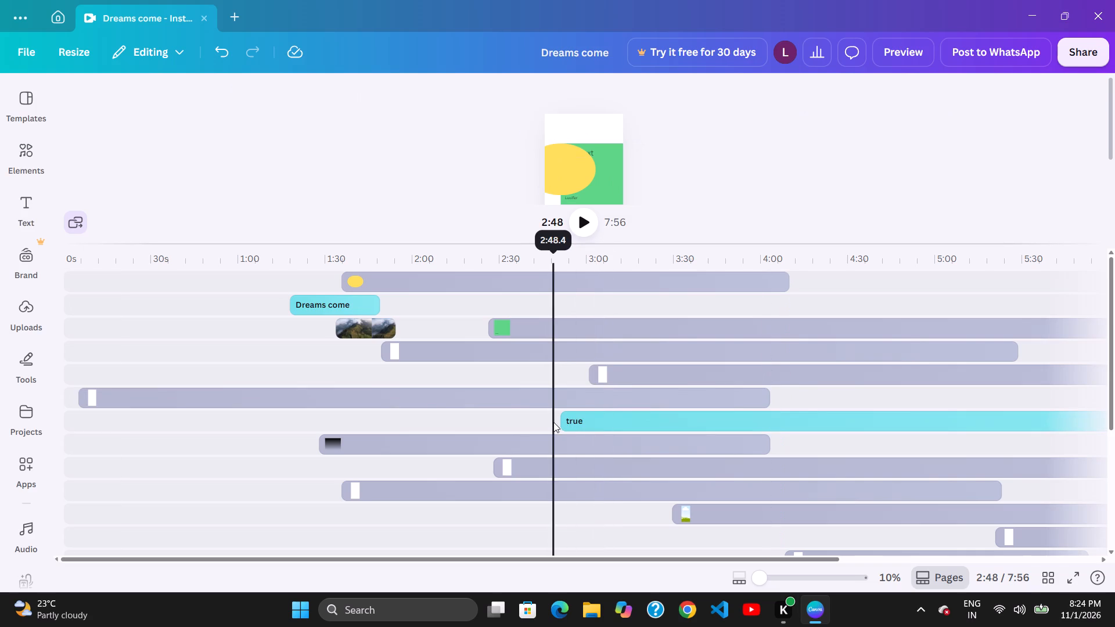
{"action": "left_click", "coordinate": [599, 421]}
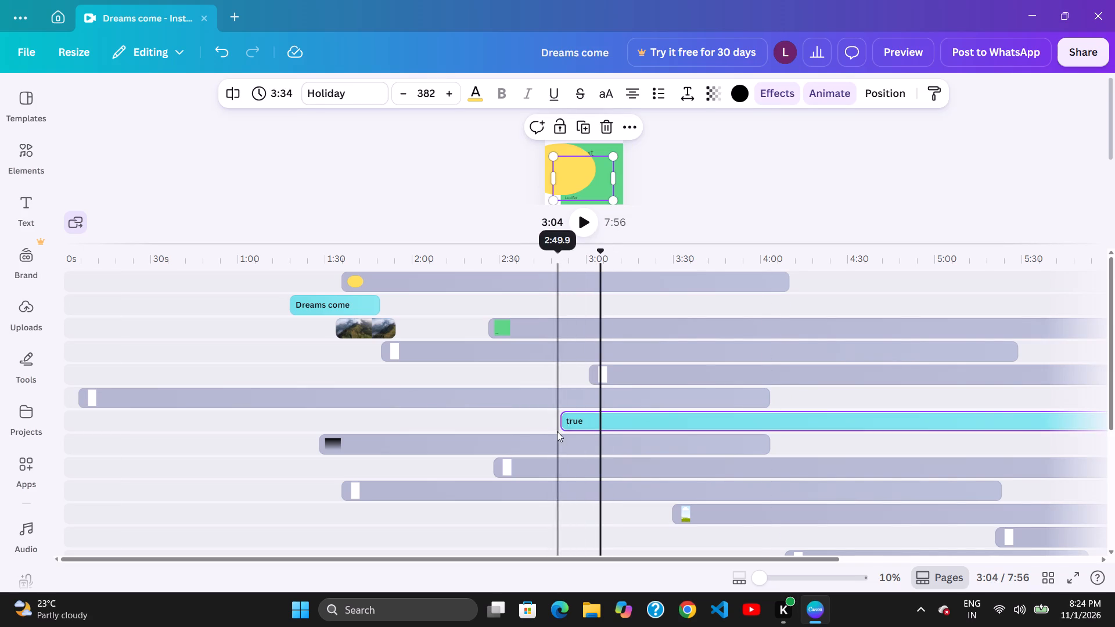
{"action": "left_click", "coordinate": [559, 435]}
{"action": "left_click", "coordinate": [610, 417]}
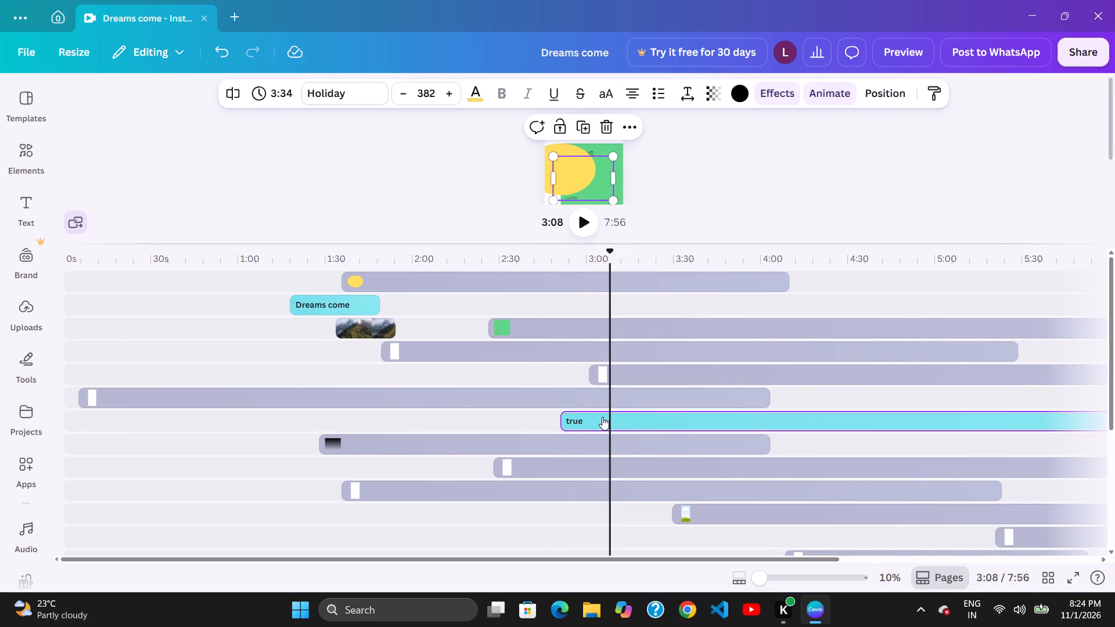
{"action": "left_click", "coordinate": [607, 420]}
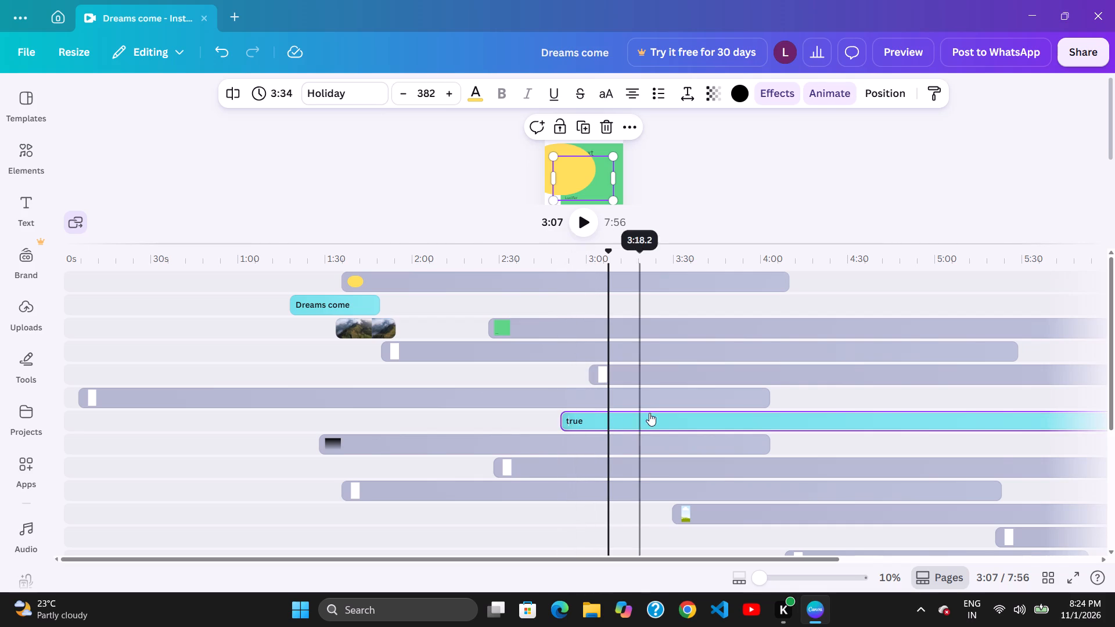
Move the black gradient clip later to start at about 1:36, and shift the "true" text clip to about 2:48 and back to about 2:51.
{"action": "left_click_drag", "start_coordinate": [559, 435], "coordinate": [569, 436]}
{"action": "left_click_drag", "start_coordinate": [639, 419], "coordinate": [631, 420]}
{"action": "left_click_drag", "start_coordinate": [562, 436], "coordinate": [570, 437]}
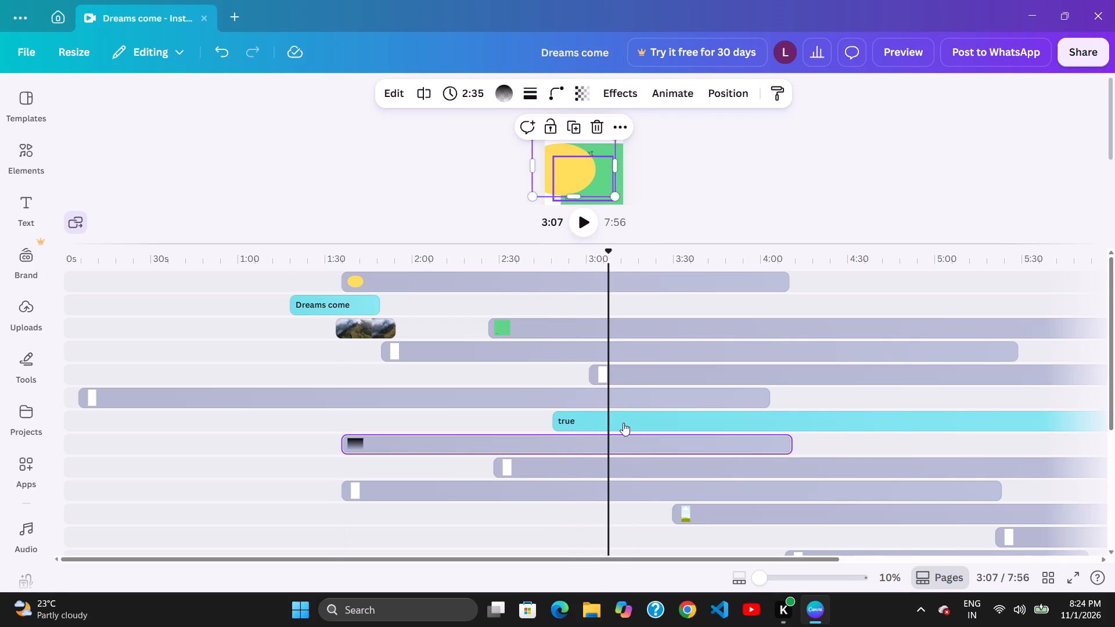
{"action": "left_click_drag", "start_coordinate": [645, 423], "coordinate": [654, 426]}
{"action": "left_click", "coordinate": [646, 430]}
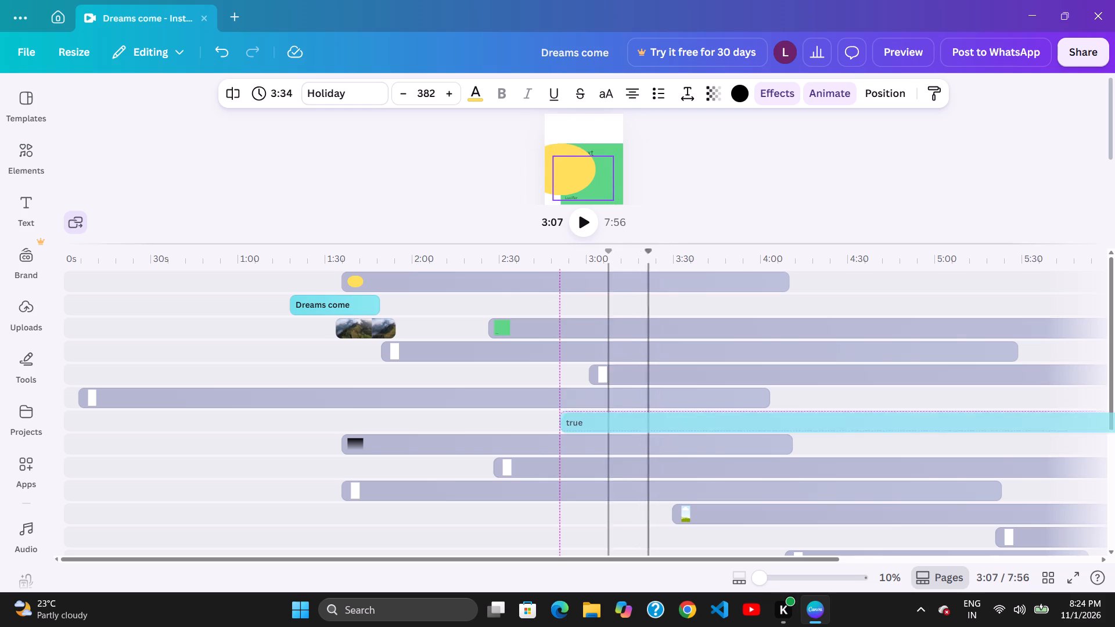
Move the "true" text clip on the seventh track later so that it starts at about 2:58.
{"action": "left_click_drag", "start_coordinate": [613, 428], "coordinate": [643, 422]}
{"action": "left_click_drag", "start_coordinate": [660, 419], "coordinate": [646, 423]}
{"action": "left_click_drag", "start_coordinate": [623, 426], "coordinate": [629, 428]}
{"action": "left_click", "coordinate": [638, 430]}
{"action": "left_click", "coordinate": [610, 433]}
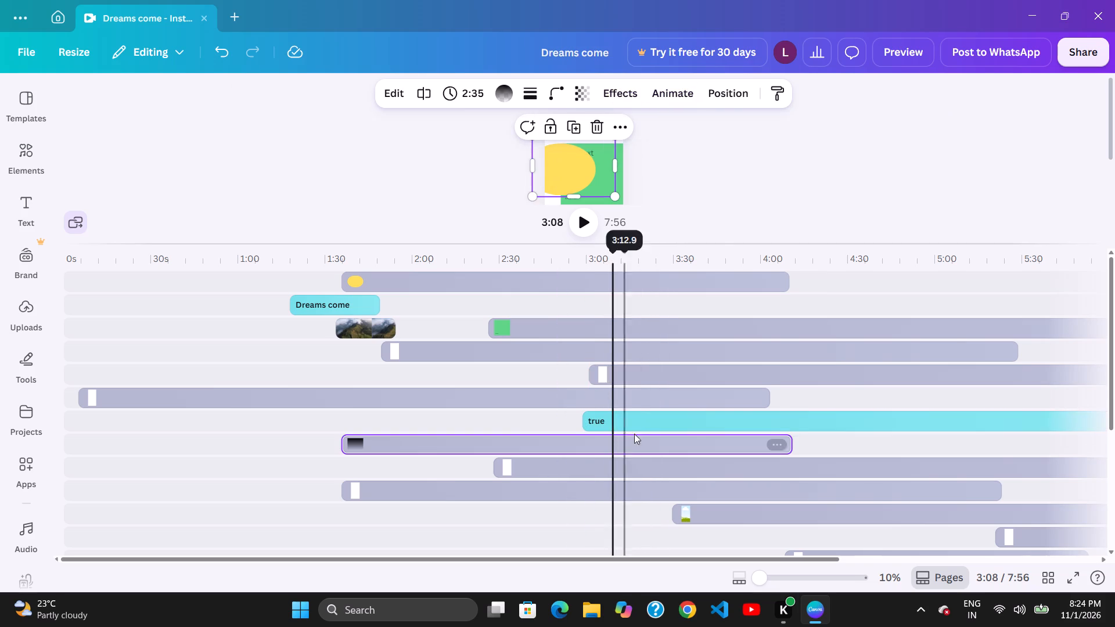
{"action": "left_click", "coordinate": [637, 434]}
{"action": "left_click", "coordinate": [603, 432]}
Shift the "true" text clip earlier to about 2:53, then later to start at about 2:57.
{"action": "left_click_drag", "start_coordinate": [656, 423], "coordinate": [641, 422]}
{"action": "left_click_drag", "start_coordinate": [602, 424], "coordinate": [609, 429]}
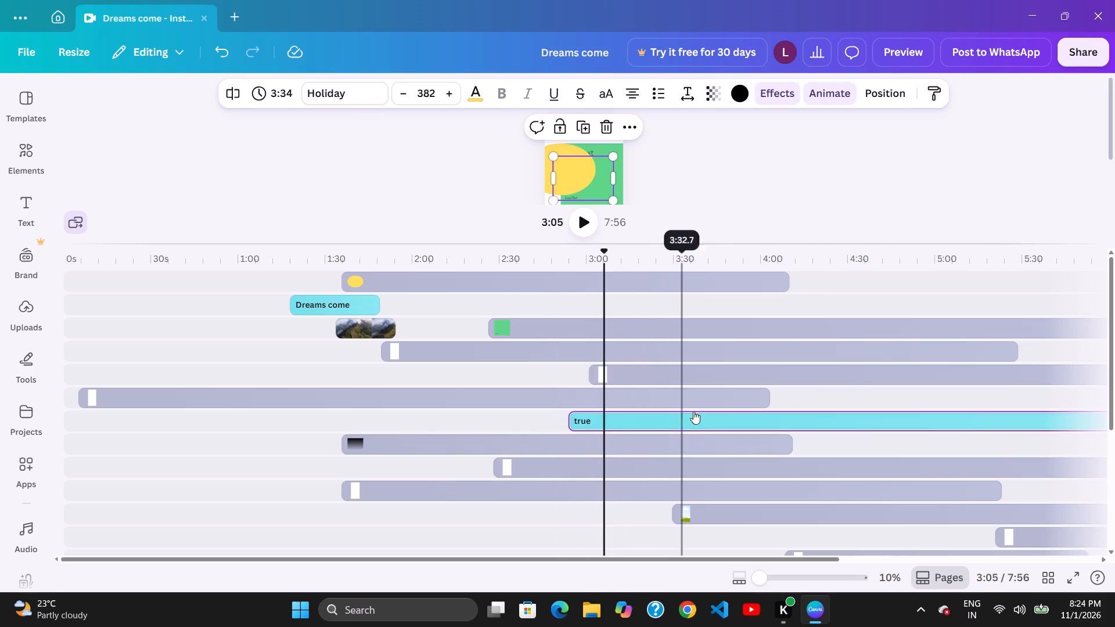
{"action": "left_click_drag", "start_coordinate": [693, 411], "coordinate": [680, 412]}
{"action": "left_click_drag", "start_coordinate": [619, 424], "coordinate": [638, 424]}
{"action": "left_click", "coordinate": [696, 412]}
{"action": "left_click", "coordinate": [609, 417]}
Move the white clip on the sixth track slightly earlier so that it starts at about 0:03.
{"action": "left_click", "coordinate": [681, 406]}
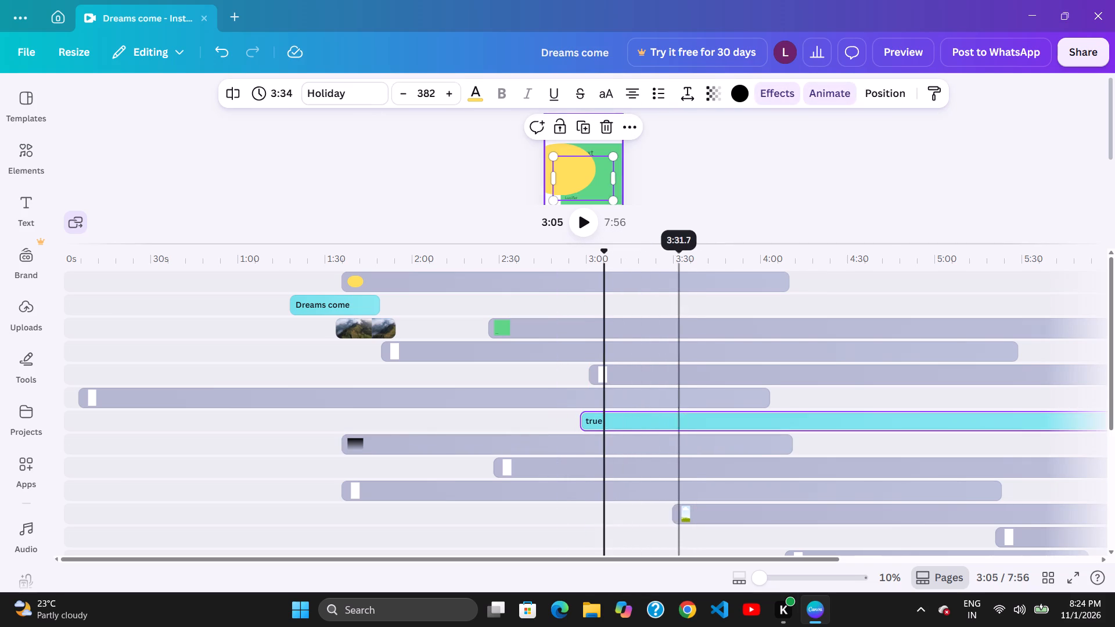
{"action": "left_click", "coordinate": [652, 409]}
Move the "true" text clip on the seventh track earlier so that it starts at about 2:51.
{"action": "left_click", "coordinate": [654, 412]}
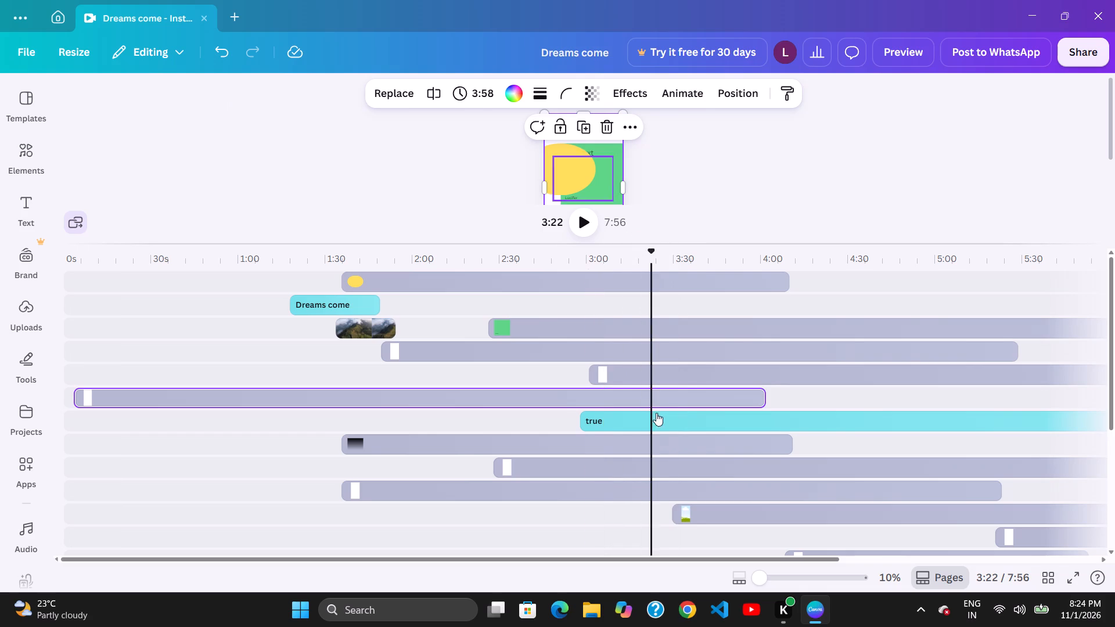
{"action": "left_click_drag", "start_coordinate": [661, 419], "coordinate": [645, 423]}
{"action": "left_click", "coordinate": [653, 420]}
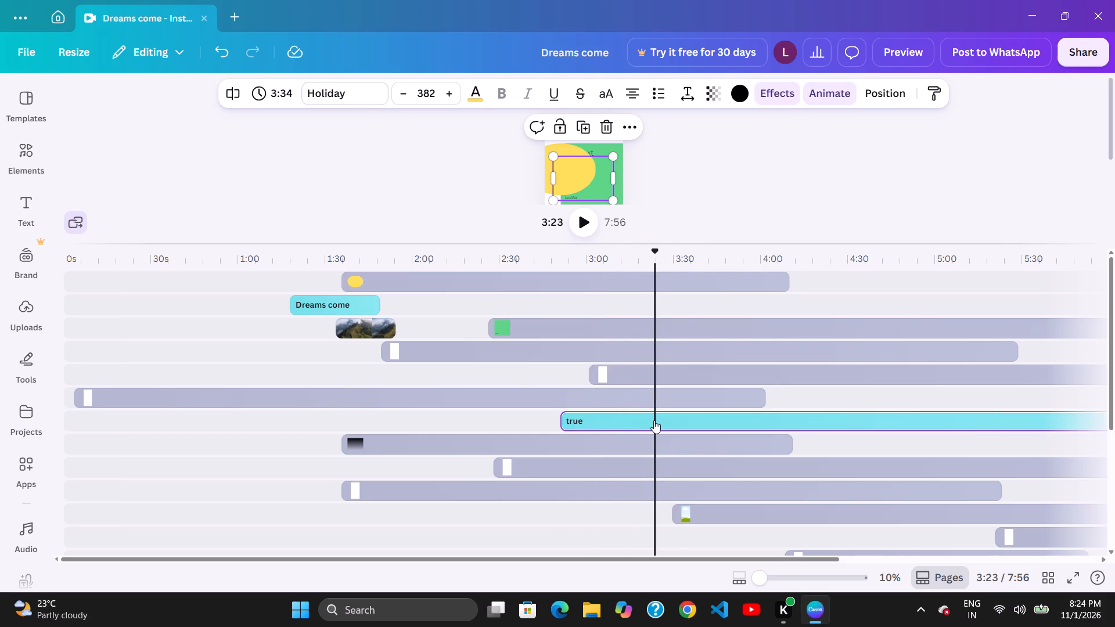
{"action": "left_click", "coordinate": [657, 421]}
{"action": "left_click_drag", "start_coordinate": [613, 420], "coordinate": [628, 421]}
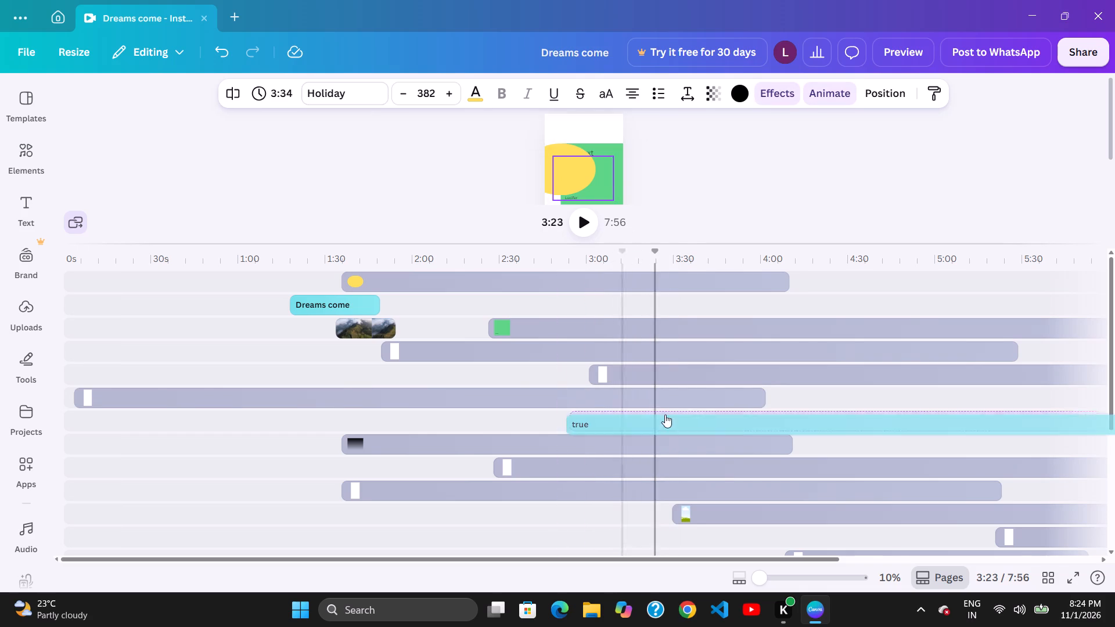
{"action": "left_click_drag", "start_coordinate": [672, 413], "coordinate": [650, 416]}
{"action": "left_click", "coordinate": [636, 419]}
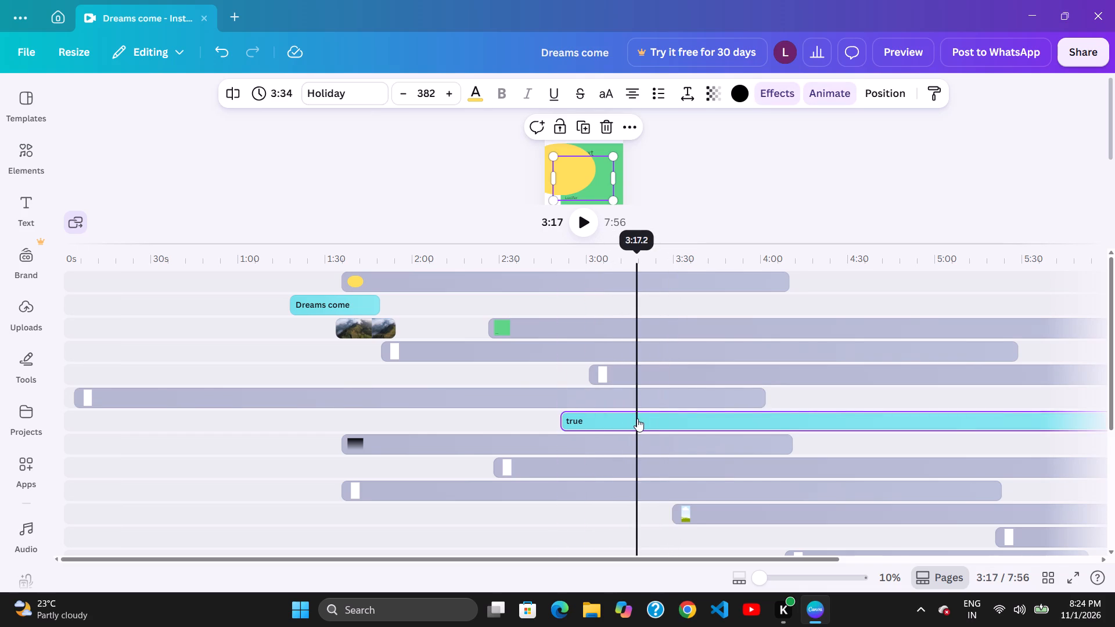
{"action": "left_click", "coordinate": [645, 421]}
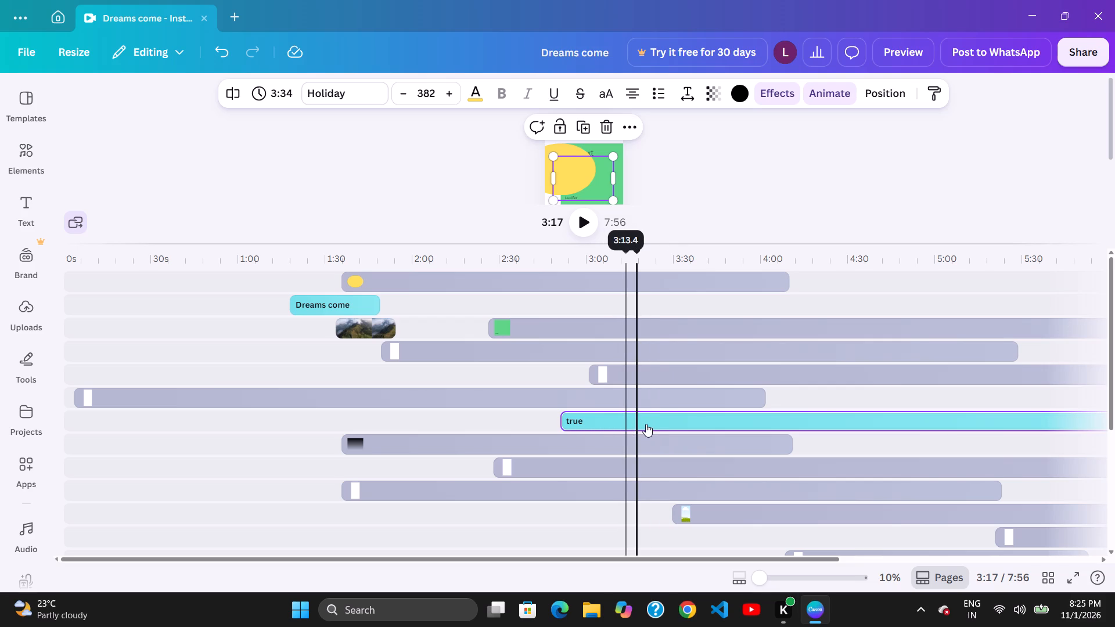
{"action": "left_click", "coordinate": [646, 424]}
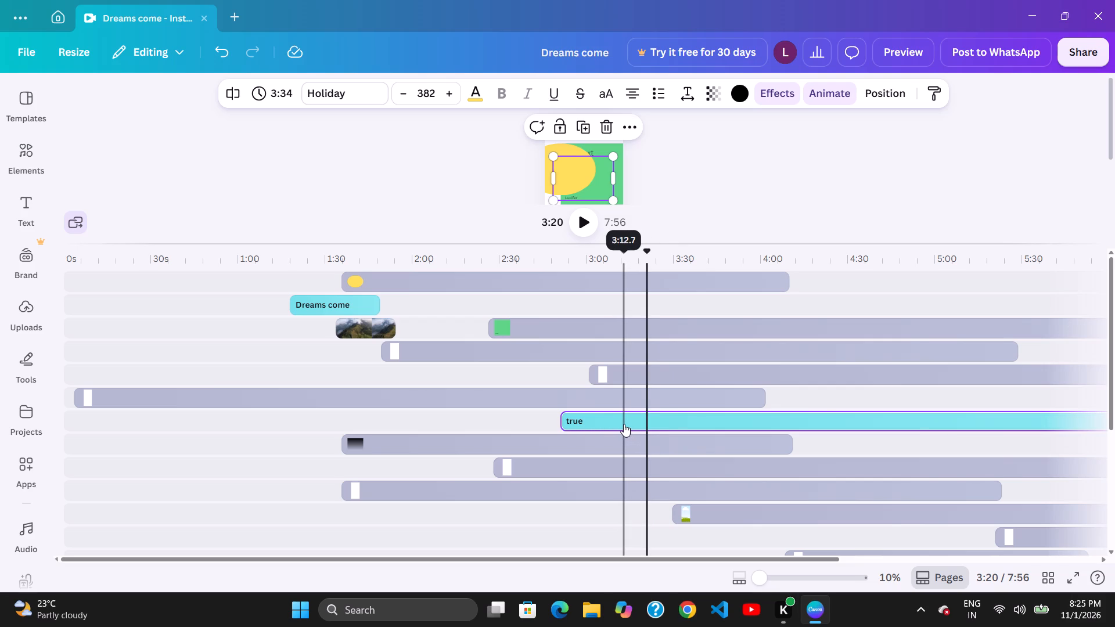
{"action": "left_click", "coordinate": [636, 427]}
Shift the "true" text clip earlier to about 2:38, then later to start at about 2:44.
{"action": "left_click_drag", "start_coordinate": [657, 424], "coordinate": [627, 426]}
{"action": "left_click", "coordinate": [624, 427]}
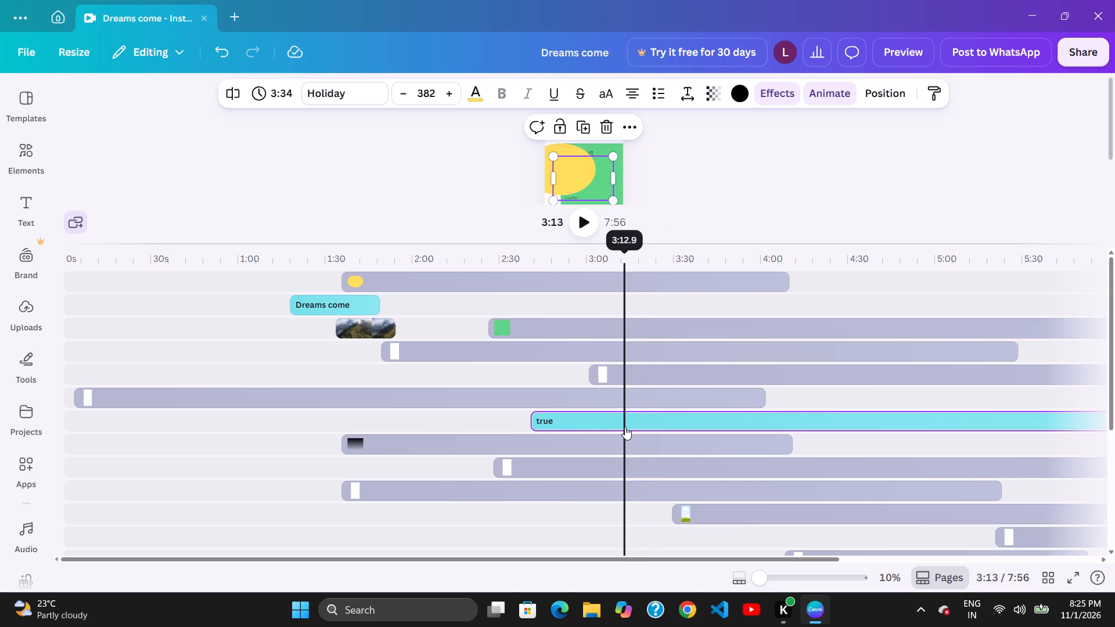
{"action": "left_click", "coordinate": [625, 424]}
{"action": "left_click_drag", "start_coordinate": [651, 424], "coordinate": [645, 424]}
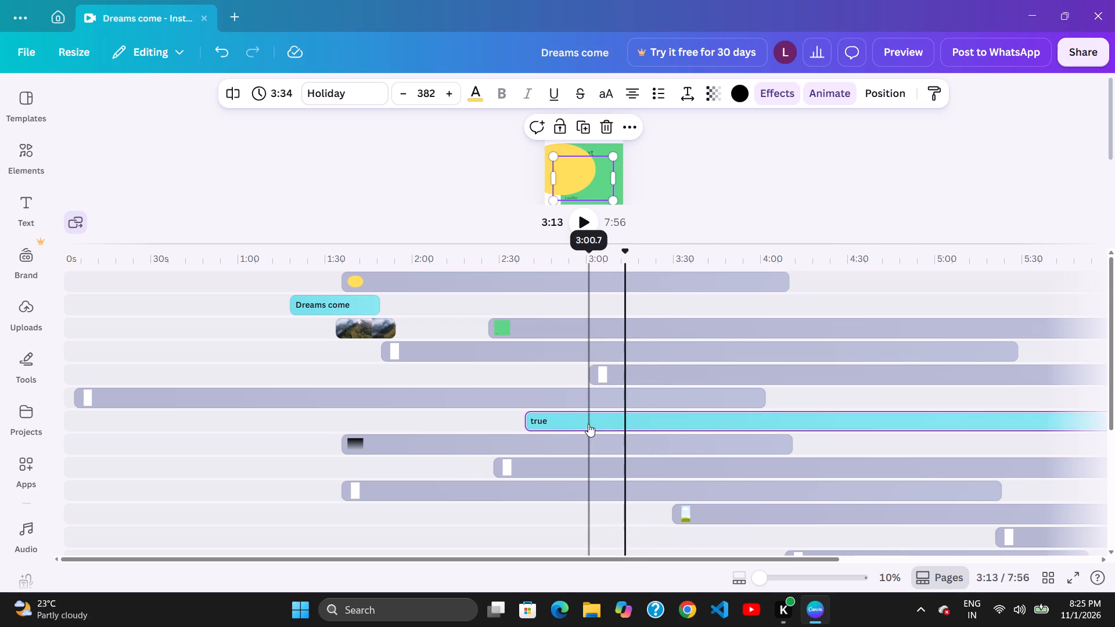
{"action": "left_click", "coordinate": [636, 417]}
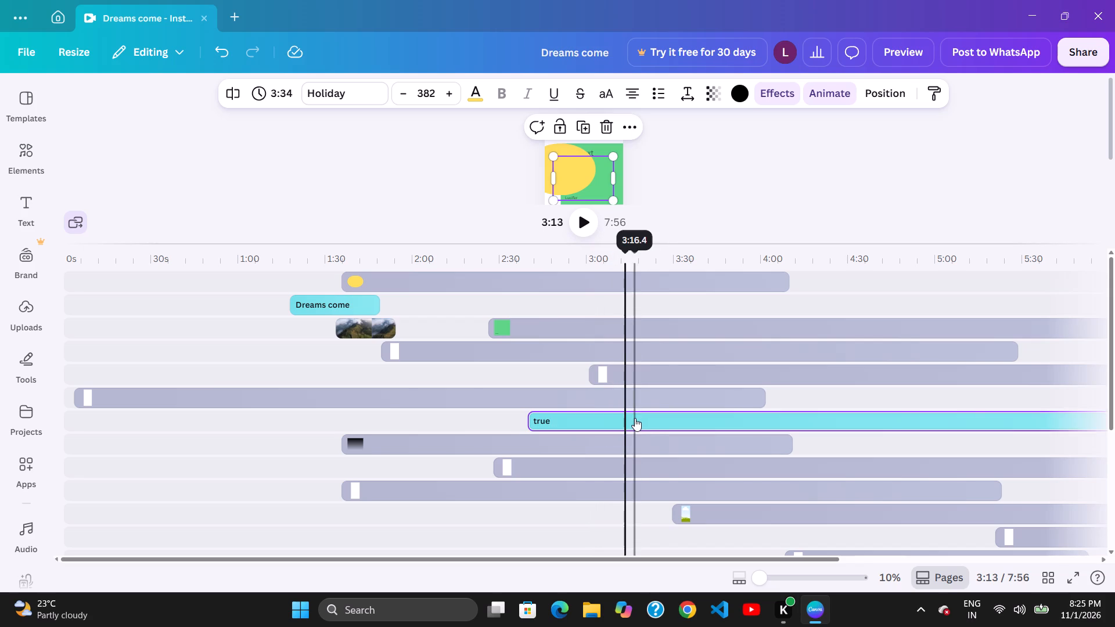
{"action": "left_click_drag", "start_coordinate": [655, 427], "coordinate": [667, 434]}
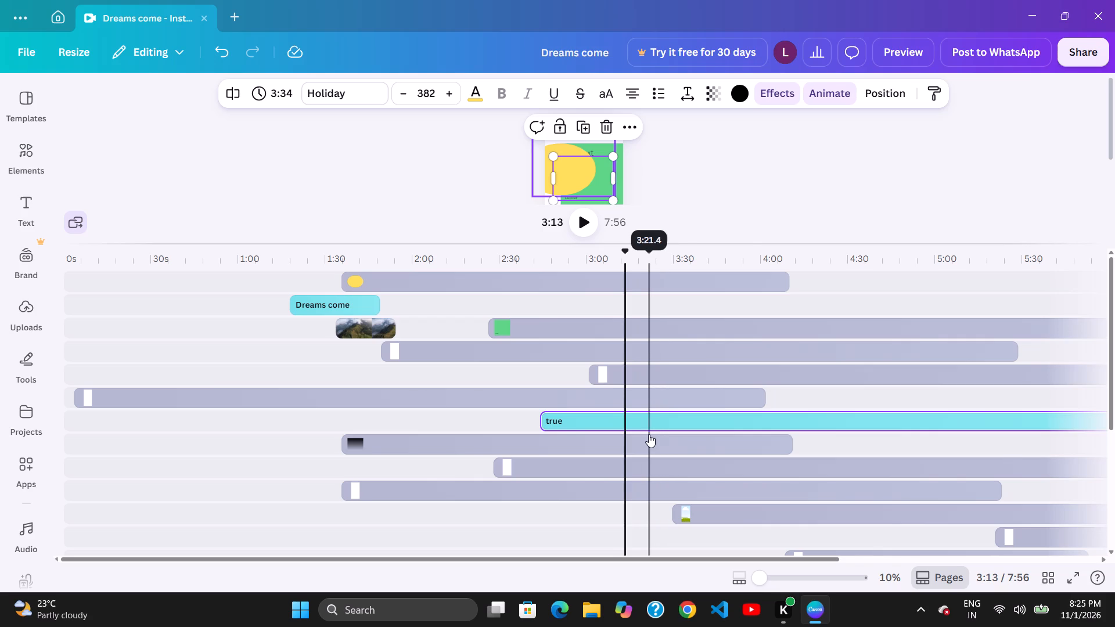
{"action": "left_click_drag", "start_coordinate": [469, 433], "coordinate": [475, 431]}
{"action": "left_click", "coordinate": [542, 418]}
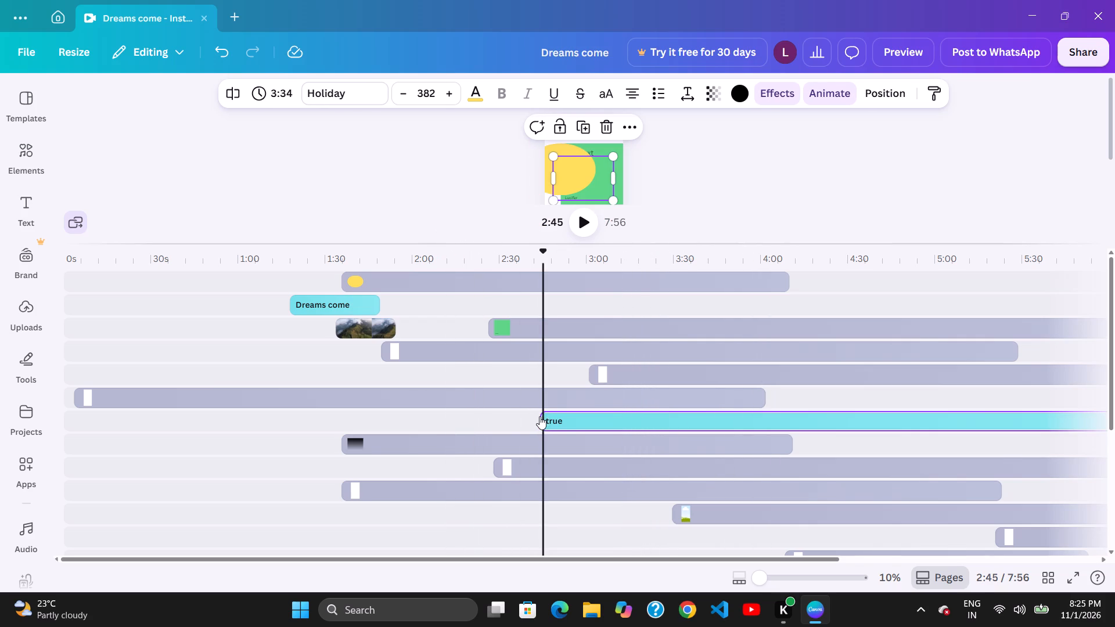
Move the black gradient clip on the eighth track earlier to about 1:21, then slightly later to about 1:23.
{"action": "left_click_drag", "start_coordinate": [624, 450], "coordinate": [584, 450]}
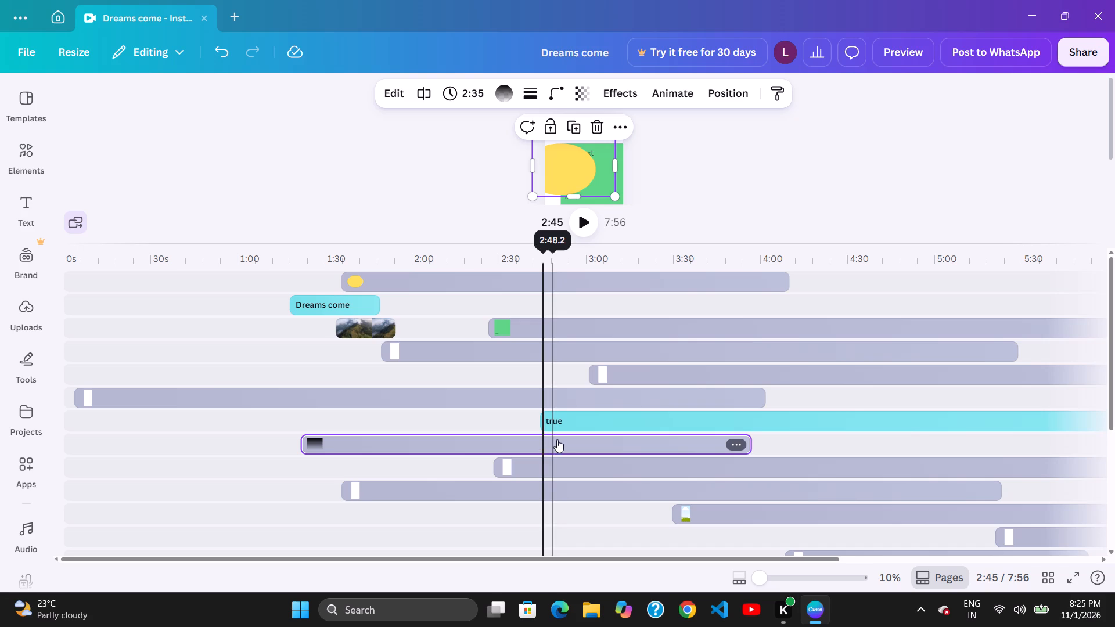
{"action": "left_click", "coordinate": [559, 439]}
{"action": "left_click", "coordinate": [566, 442]}
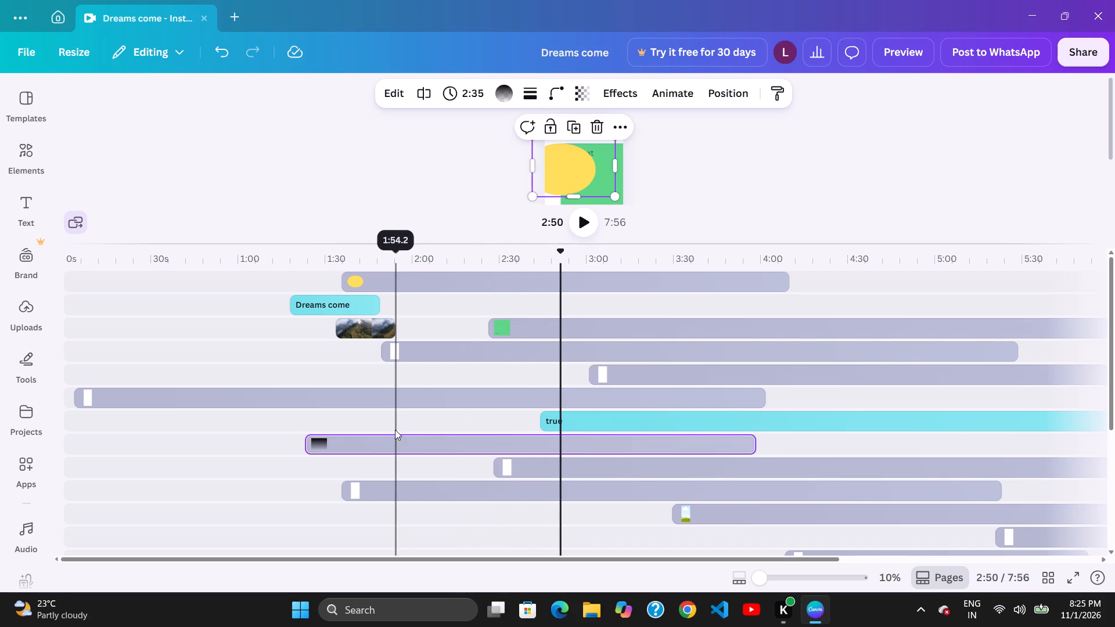
{"action": "left_click_drag", "start_coordinate": [397, 430], "coordinate": [408, 427]}
Move the green clip on the third track earlier so that it starts at about 2:22.
{"action": "left_click_drag", "start_coordinate": [523, 337], "coordinate": [512, 337]}
{"action": "left_click", "coordinate": [477, 351]}
{"action": "left_click", "coordinate": [515, 348]}
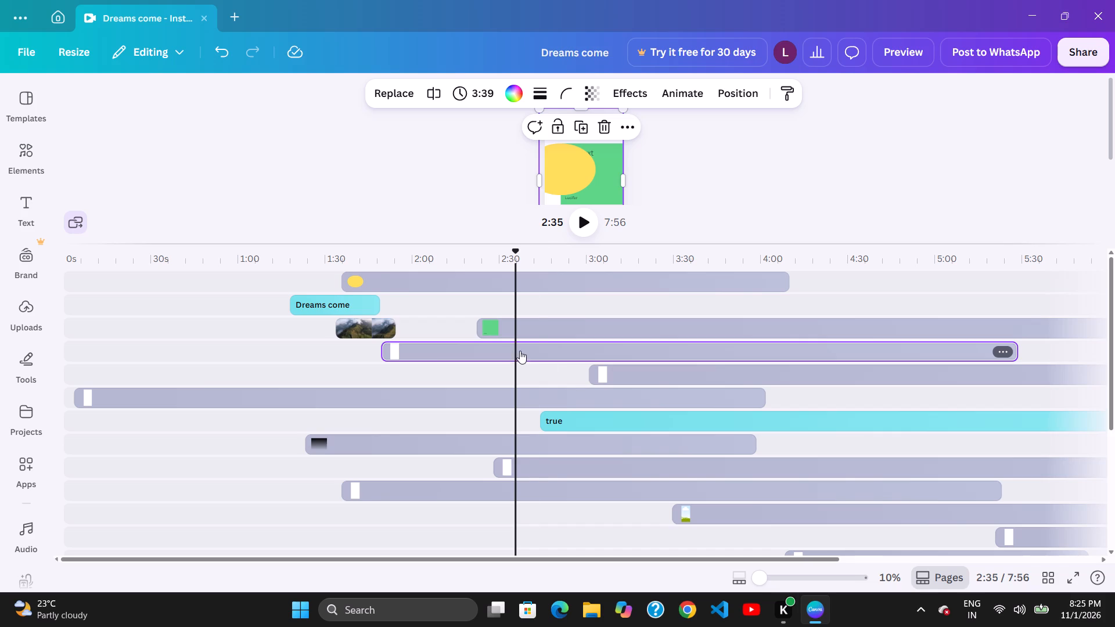
{"action": "left_click_drag", "start_coordinate": [544, 361], "coordinate": [551, 365]}
{"action": "left_click", "coordinate": [545, 369]}
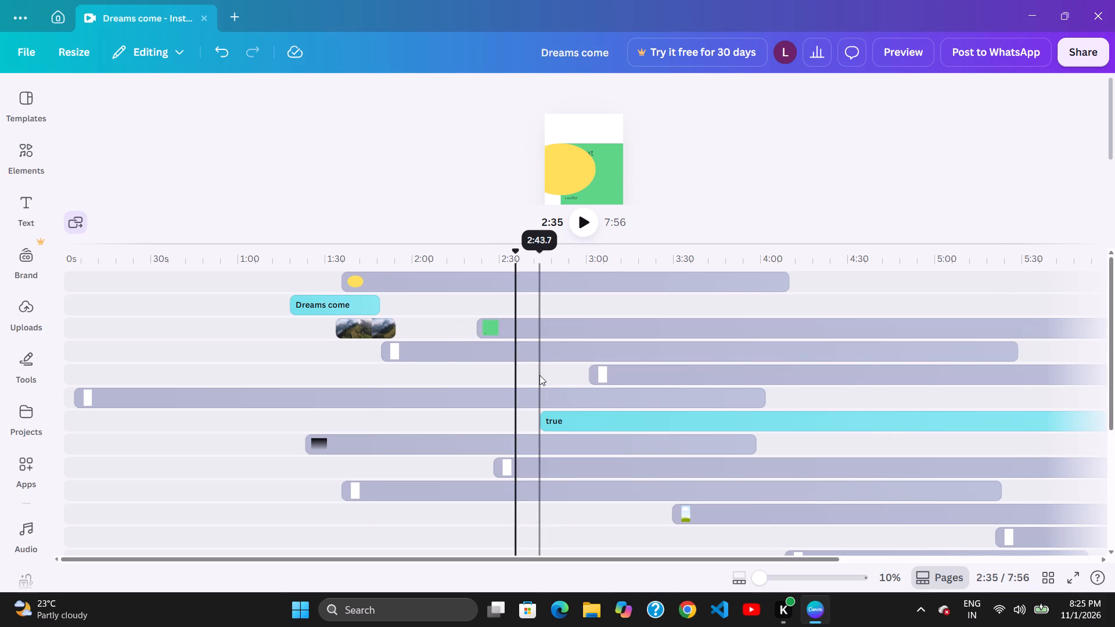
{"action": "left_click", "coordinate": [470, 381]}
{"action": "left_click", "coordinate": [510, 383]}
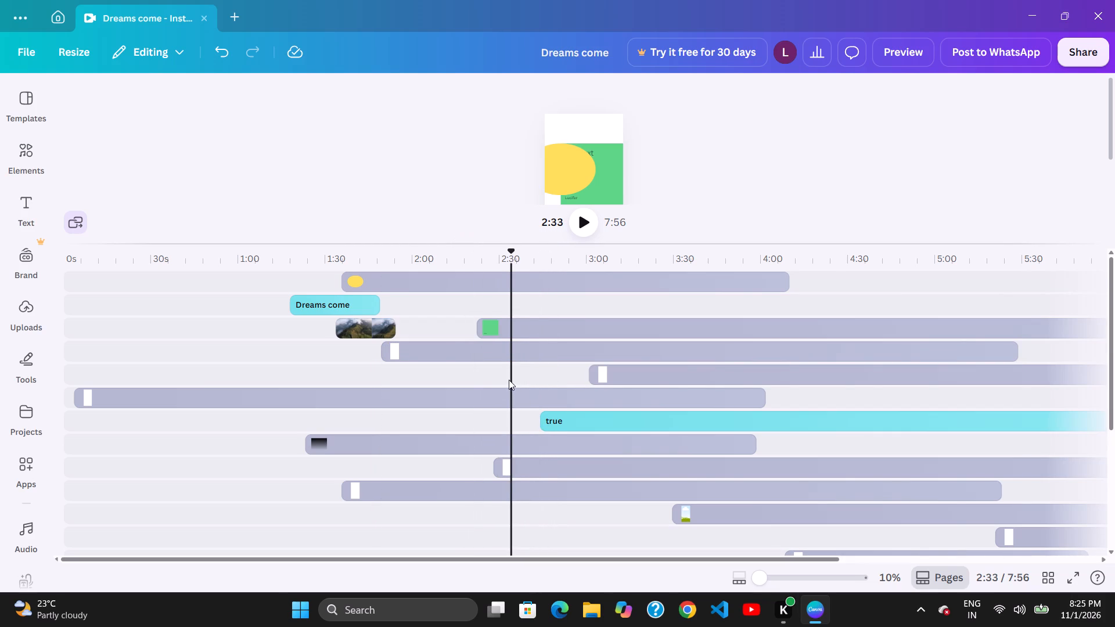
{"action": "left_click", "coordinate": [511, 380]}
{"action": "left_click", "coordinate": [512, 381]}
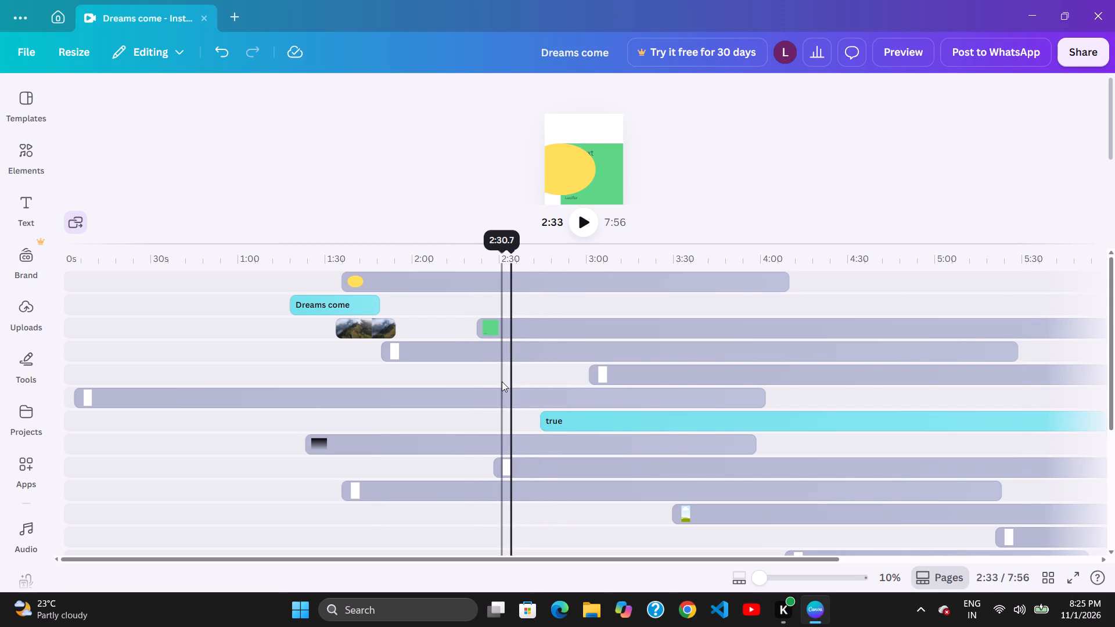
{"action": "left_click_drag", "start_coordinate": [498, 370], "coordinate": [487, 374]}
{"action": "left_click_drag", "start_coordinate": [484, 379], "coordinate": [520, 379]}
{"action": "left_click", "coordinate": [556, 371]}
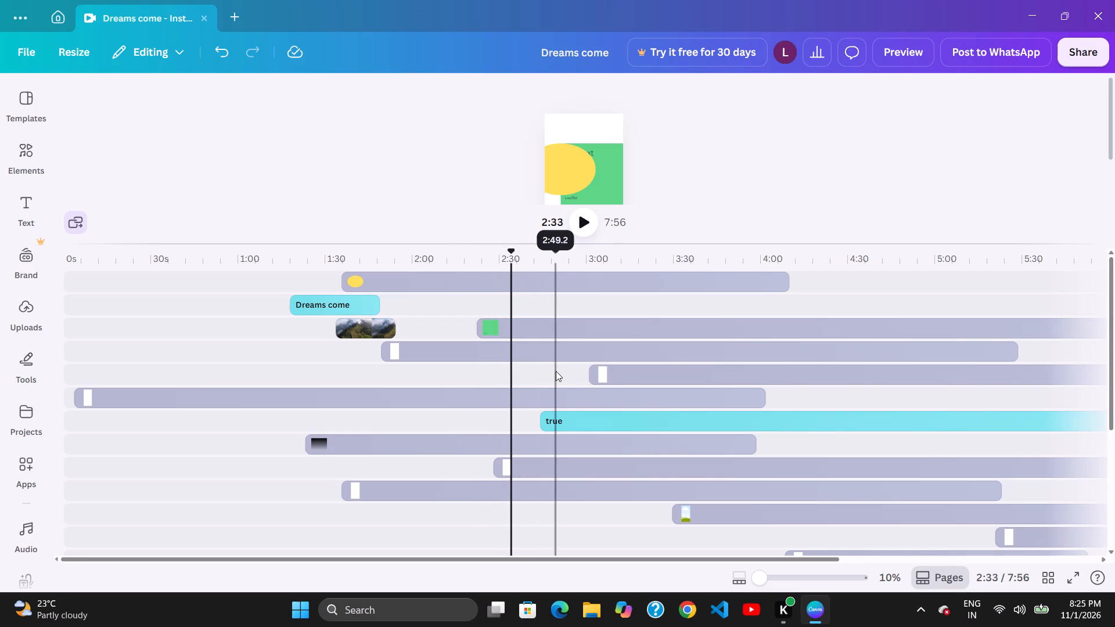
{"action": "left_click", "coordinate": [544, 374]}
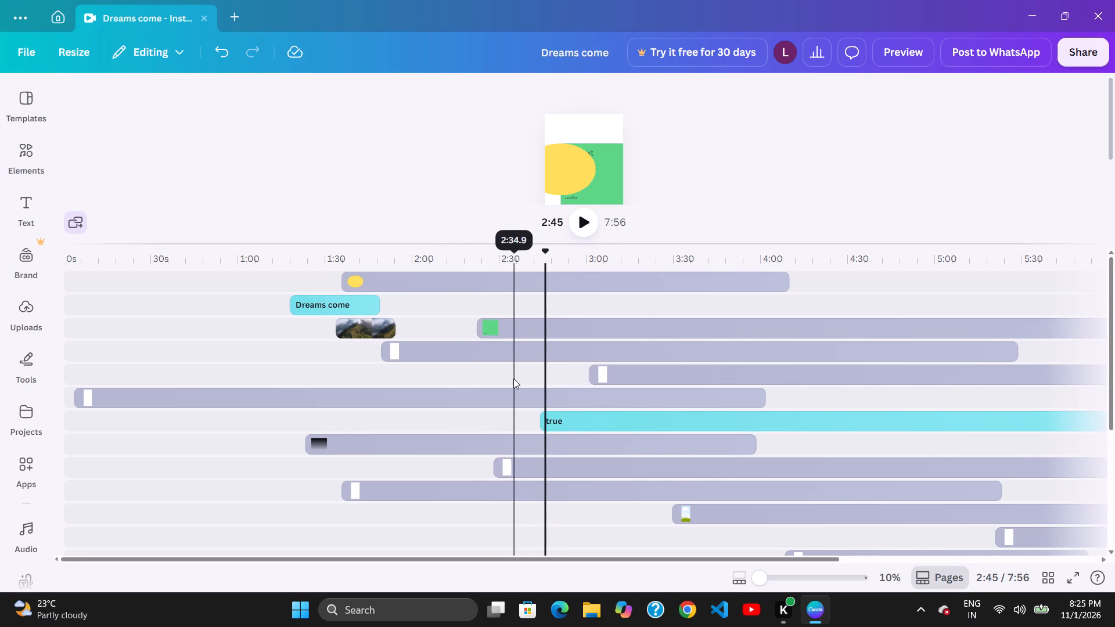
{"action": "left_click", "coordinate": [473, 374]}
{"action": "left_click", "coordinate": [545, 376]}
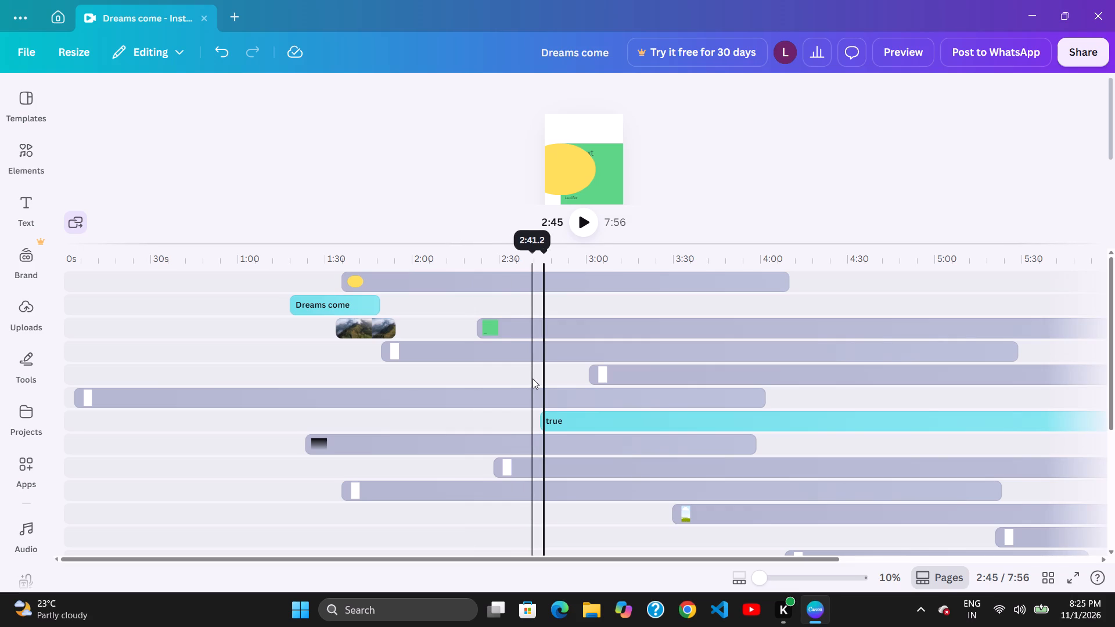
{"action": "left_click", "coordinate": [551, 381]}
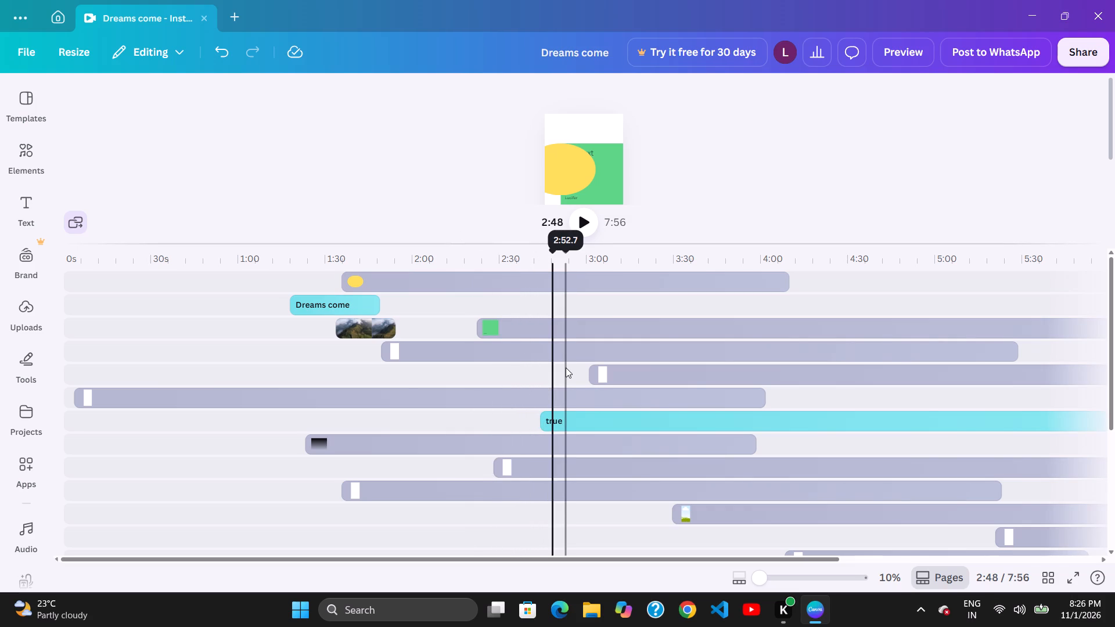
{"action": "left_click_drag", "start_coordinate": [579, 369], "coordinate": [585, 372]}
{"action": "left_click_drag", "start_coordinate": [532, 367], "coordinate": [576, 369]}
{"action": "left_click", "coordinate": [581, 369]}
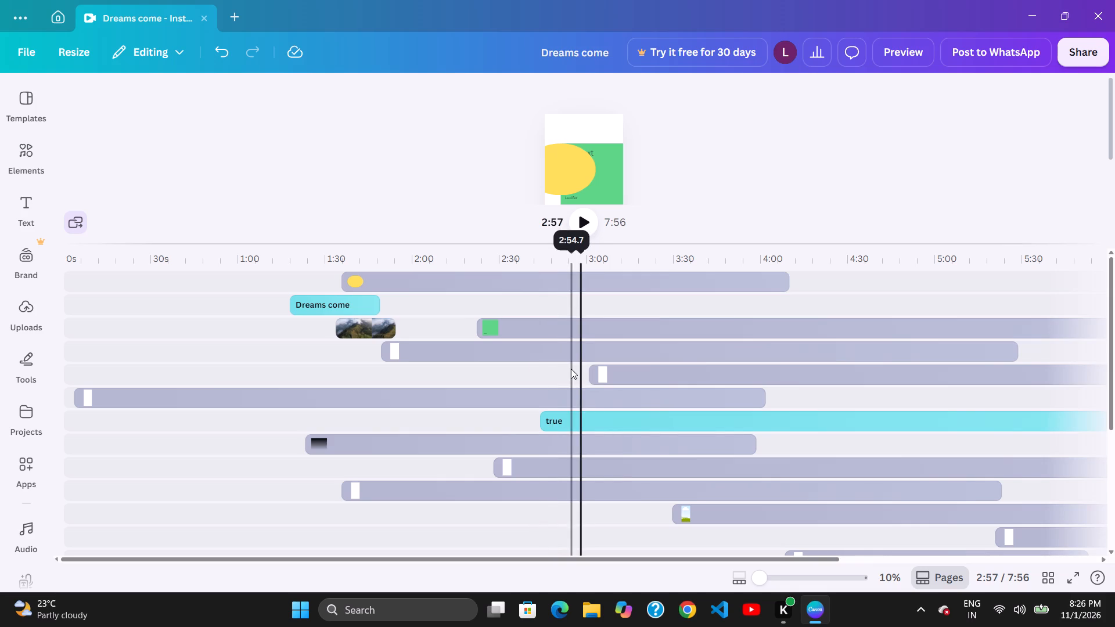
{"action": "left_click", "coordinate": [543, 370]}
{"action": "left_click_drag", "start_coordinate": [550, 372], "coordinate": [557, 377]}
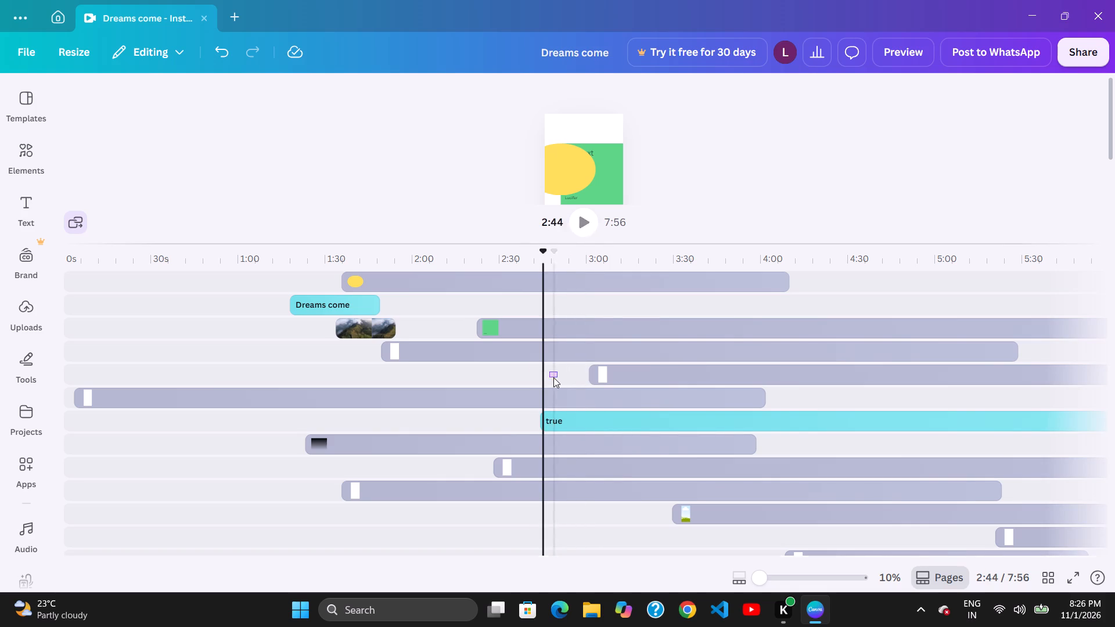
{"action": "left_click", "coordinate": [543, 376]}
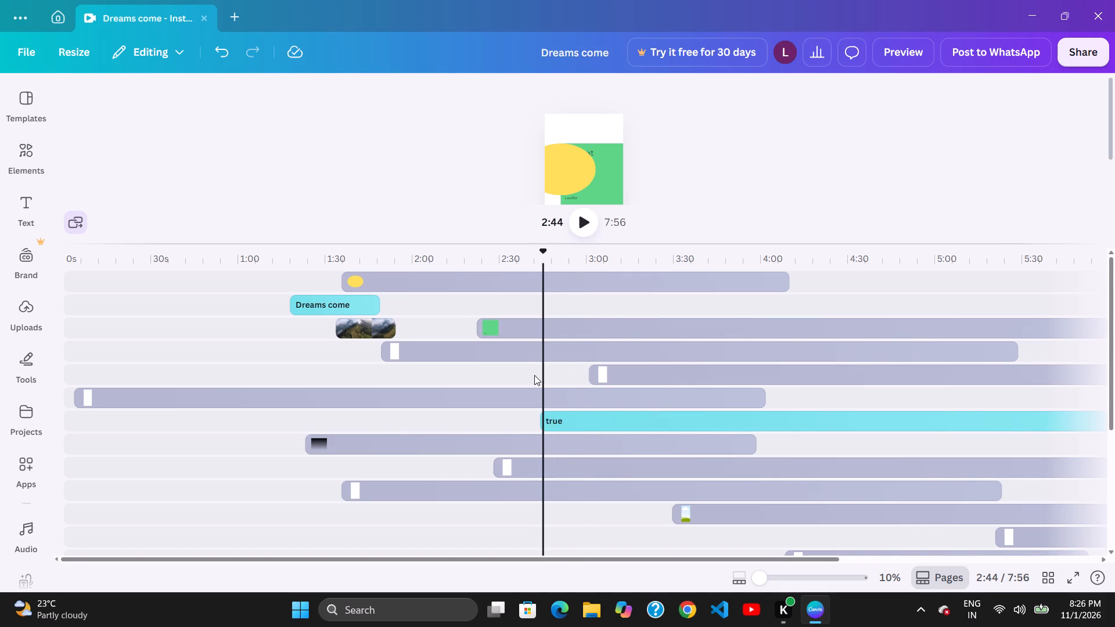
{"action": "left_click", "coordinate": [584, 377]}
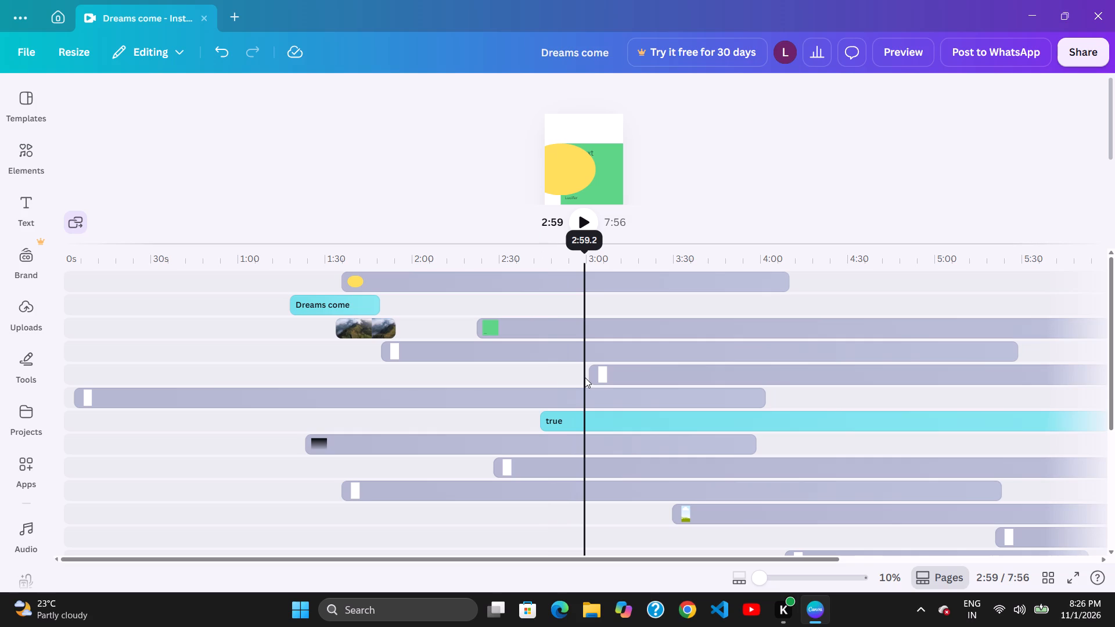
Move the white clip on the fifth track earlier in stages so that it starts at about 2:44.
{"action": "left_click_drag", "start_coordinate": [623, 377], "coordinate": [605, 379]}
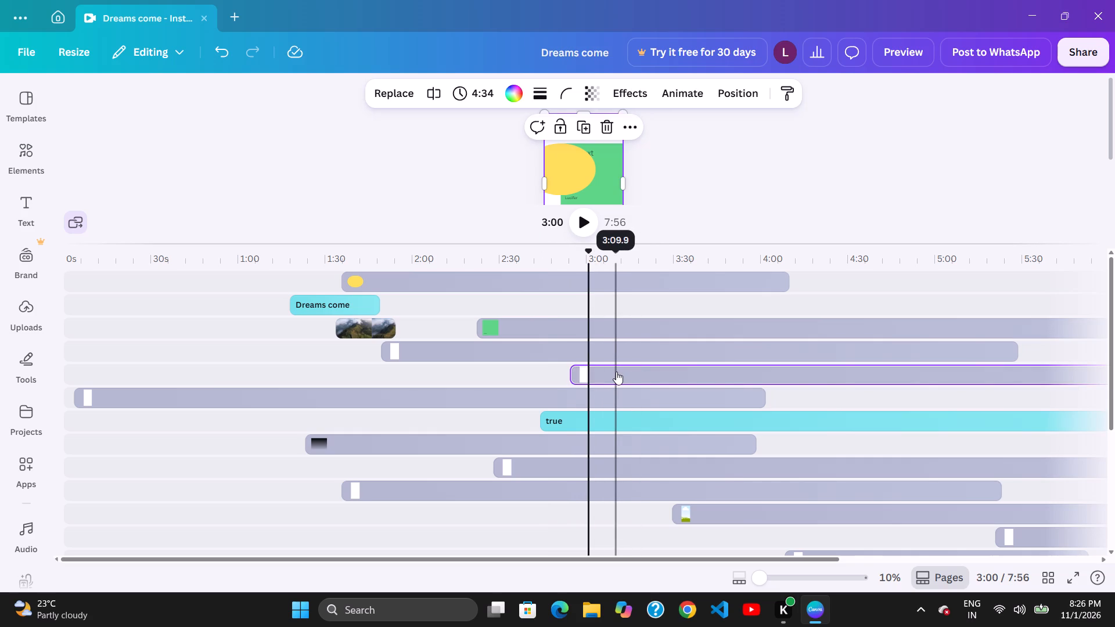
{"action": "left_click_drag", "start_coordinate": [626, 379], "coordinate": [610, 381]}
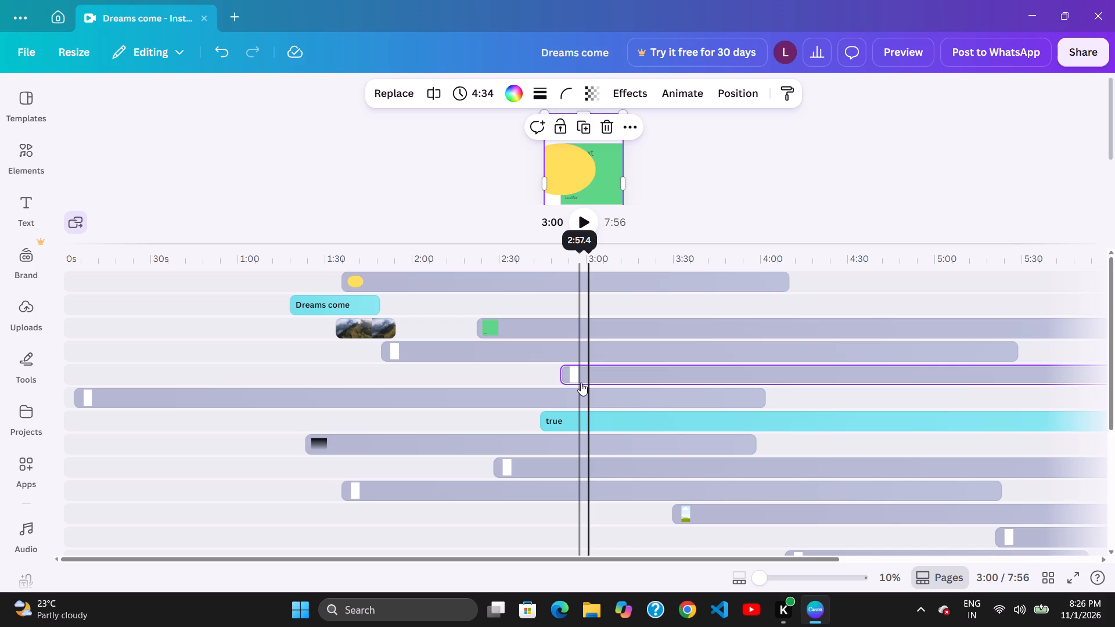
{"action": "left_click_drag", "start_coordinate": [643, 368], "coordinate": [638, 369]}
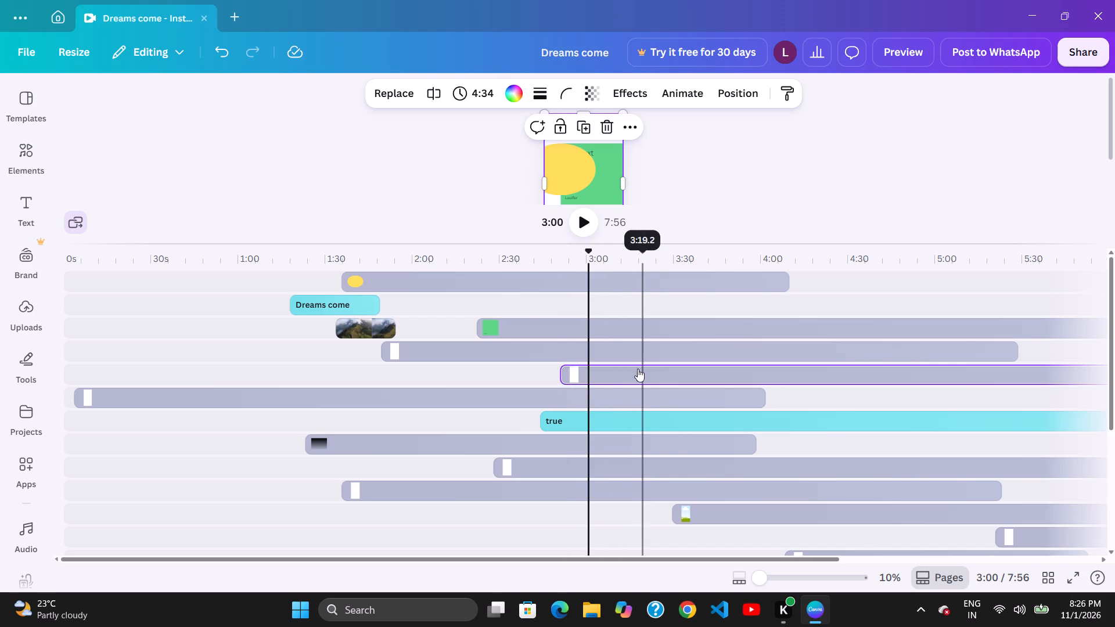
{"action": "left_click_drag", "start_coordinate": [638, 369], "coordinate": [623, 372]}
Move the white clip on the sixth track later so that it starts at about 0:09.
{"action": "left_click_drag", "start_coordinate": [462, 406], "coordinate": [469, 407]}
{"action": "left_click", "coordinate": [556, 390]}
{"action": "left_click_drag", "start_coordinate": [528, 399], "coordinate": [534, 398]}
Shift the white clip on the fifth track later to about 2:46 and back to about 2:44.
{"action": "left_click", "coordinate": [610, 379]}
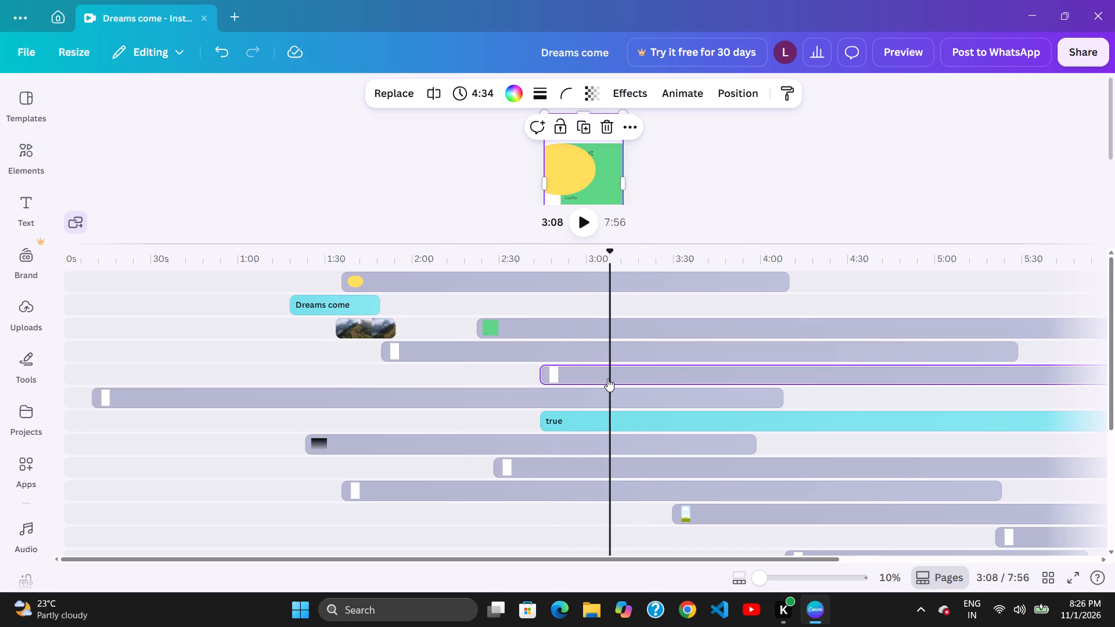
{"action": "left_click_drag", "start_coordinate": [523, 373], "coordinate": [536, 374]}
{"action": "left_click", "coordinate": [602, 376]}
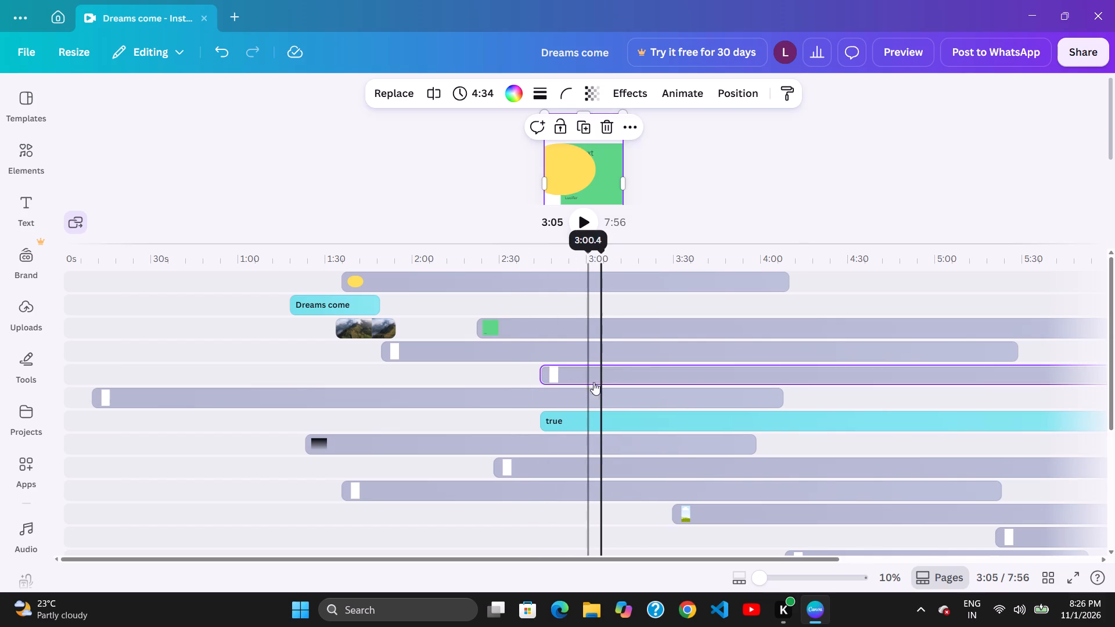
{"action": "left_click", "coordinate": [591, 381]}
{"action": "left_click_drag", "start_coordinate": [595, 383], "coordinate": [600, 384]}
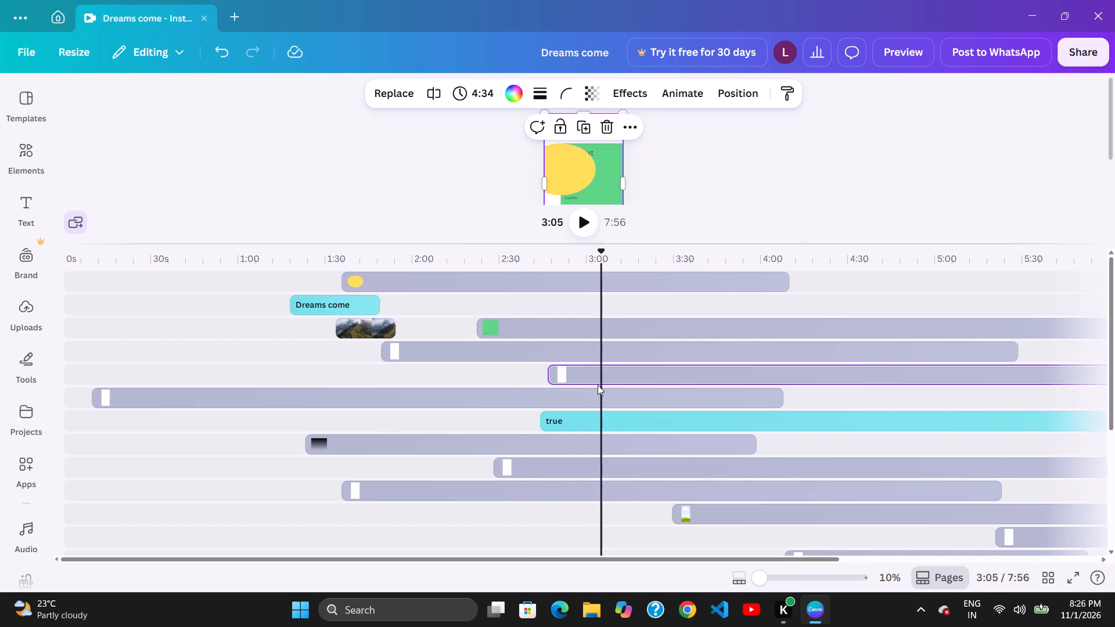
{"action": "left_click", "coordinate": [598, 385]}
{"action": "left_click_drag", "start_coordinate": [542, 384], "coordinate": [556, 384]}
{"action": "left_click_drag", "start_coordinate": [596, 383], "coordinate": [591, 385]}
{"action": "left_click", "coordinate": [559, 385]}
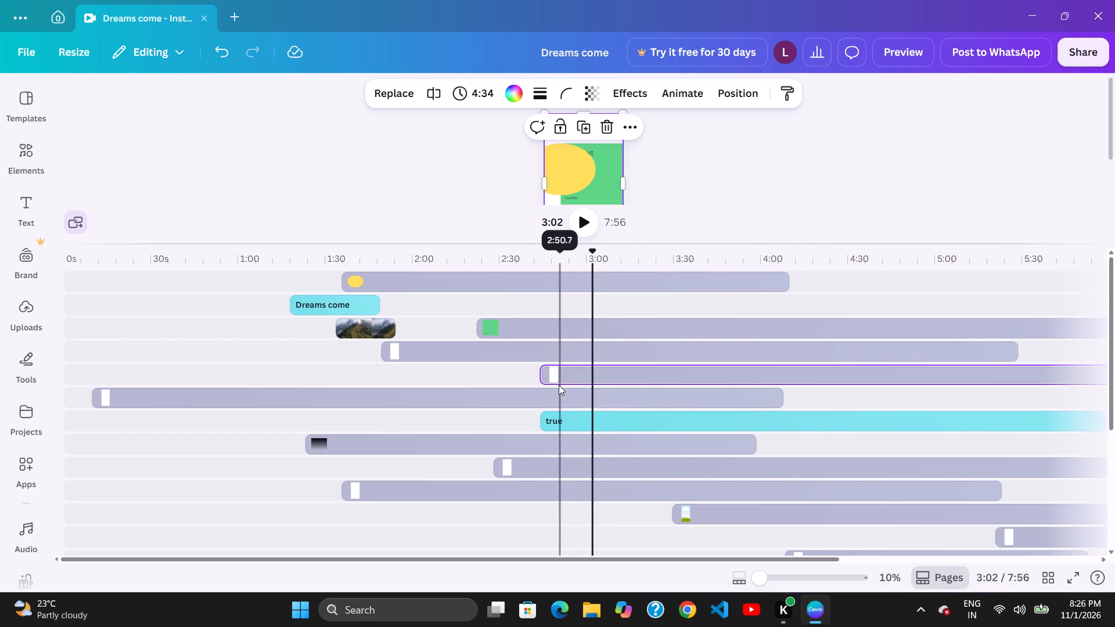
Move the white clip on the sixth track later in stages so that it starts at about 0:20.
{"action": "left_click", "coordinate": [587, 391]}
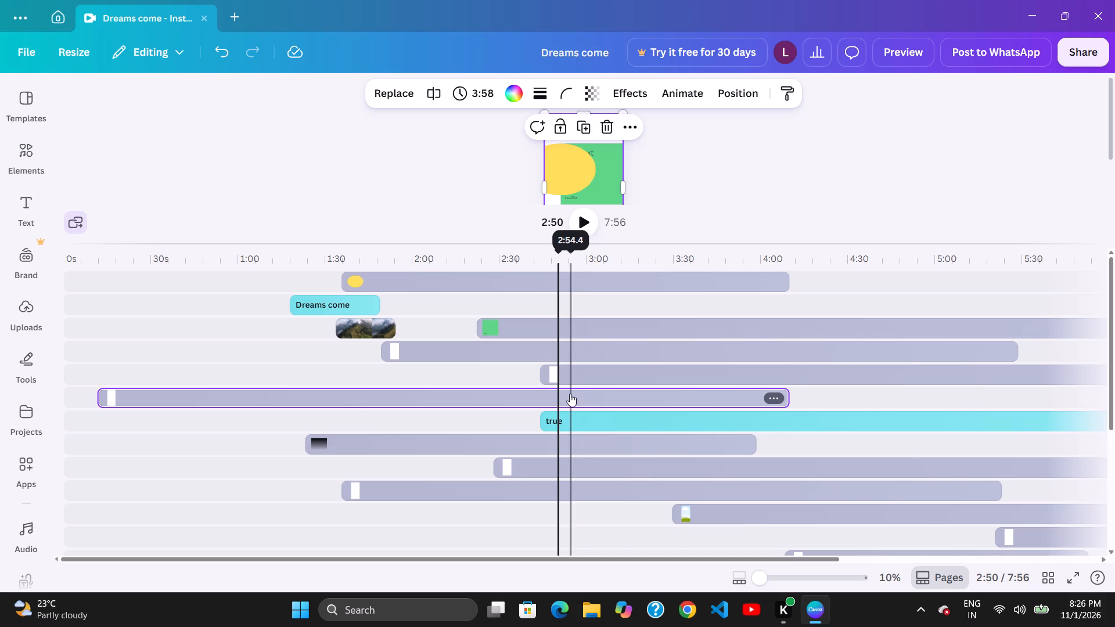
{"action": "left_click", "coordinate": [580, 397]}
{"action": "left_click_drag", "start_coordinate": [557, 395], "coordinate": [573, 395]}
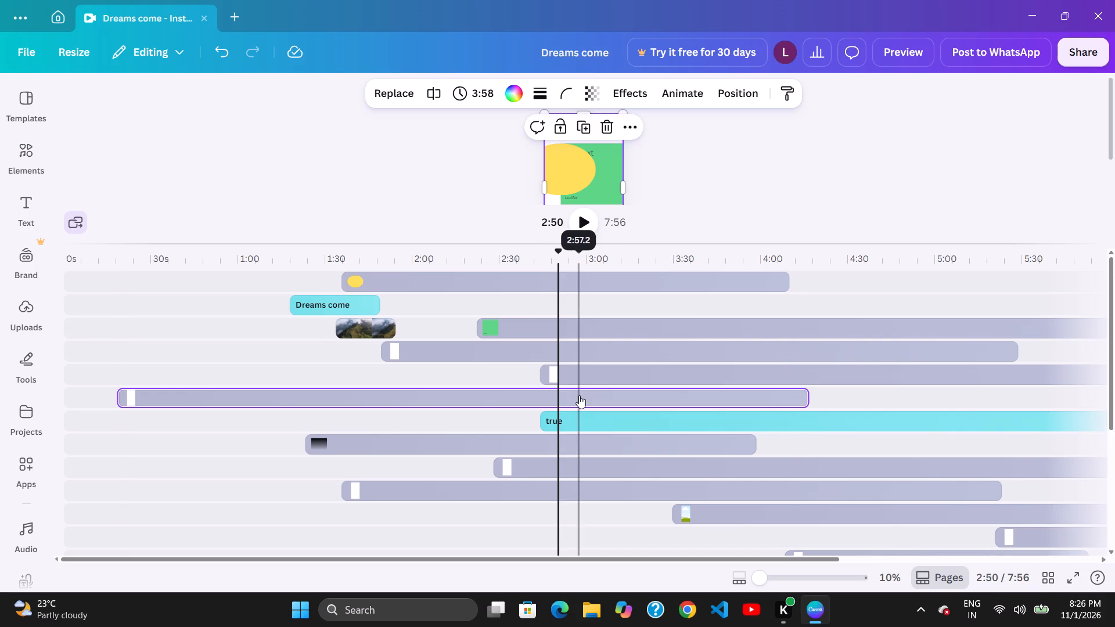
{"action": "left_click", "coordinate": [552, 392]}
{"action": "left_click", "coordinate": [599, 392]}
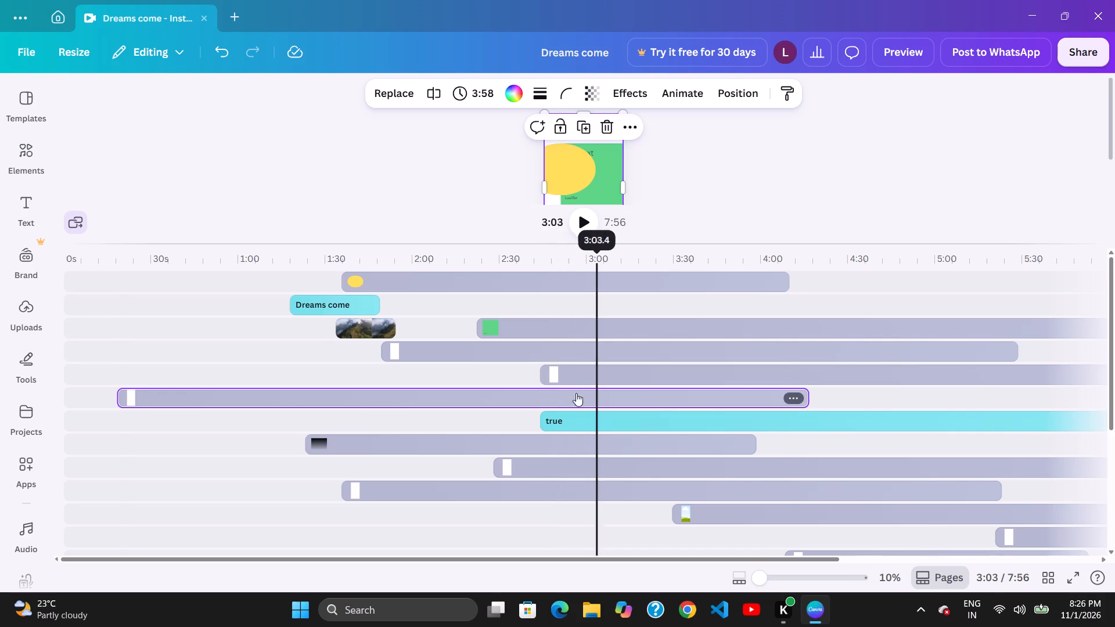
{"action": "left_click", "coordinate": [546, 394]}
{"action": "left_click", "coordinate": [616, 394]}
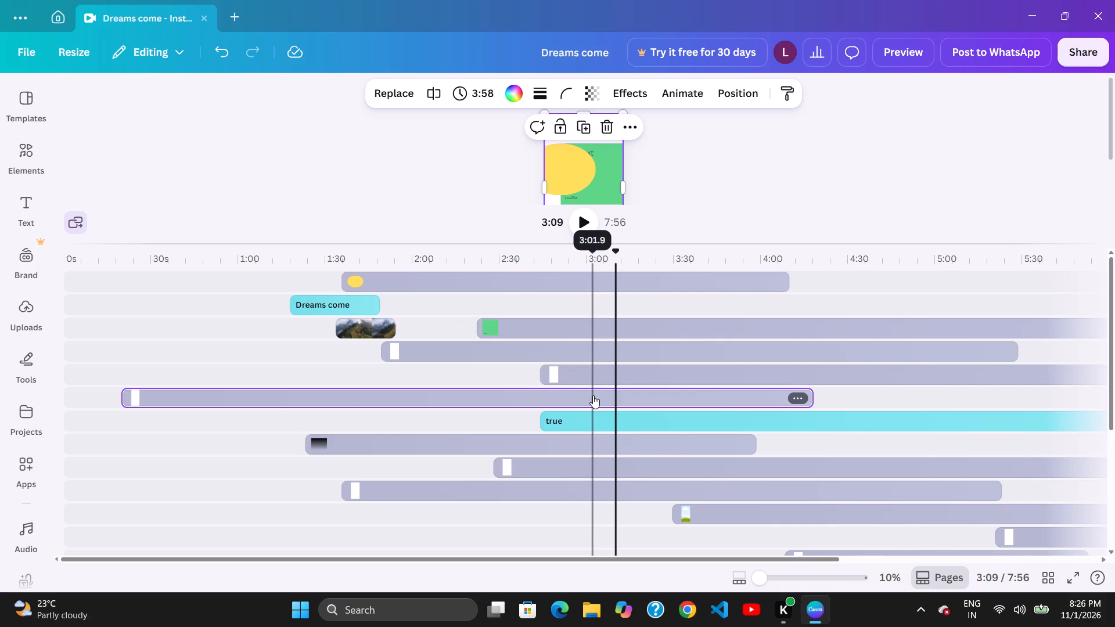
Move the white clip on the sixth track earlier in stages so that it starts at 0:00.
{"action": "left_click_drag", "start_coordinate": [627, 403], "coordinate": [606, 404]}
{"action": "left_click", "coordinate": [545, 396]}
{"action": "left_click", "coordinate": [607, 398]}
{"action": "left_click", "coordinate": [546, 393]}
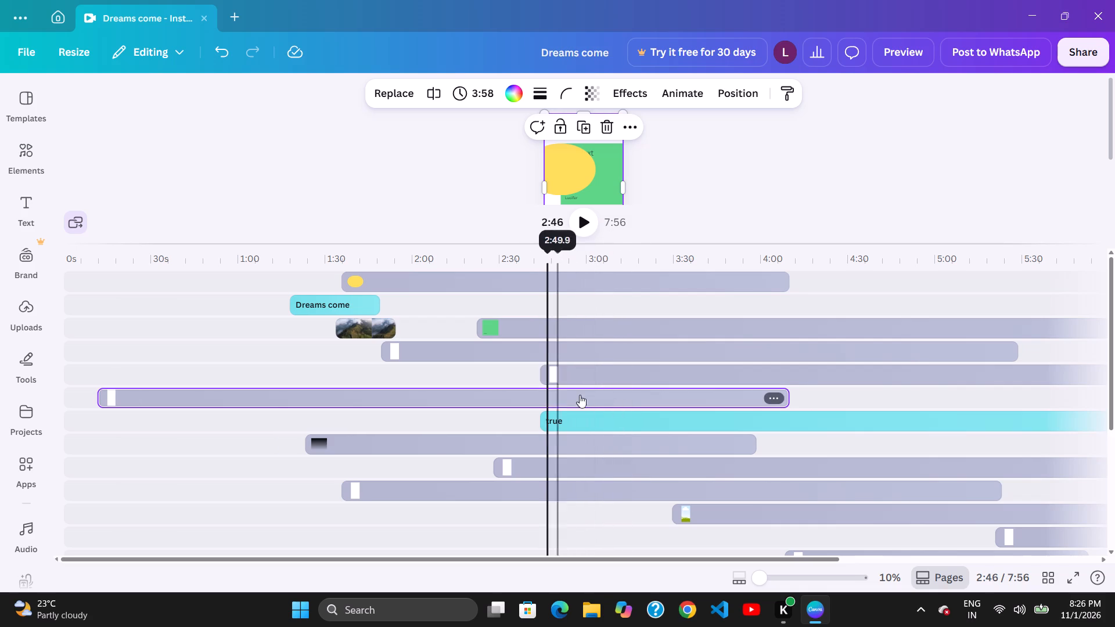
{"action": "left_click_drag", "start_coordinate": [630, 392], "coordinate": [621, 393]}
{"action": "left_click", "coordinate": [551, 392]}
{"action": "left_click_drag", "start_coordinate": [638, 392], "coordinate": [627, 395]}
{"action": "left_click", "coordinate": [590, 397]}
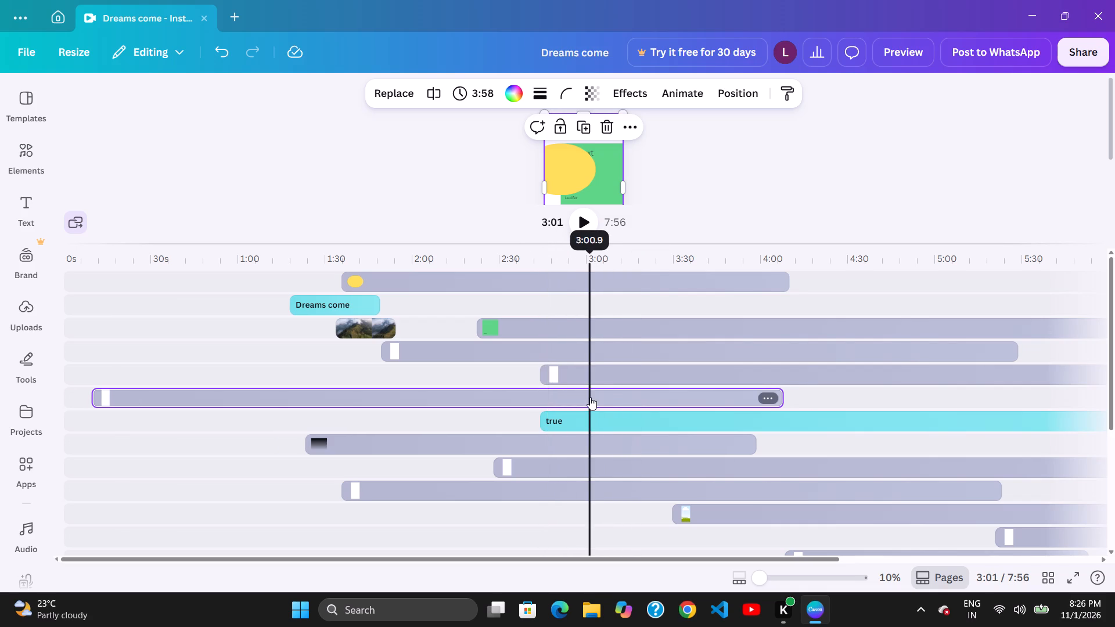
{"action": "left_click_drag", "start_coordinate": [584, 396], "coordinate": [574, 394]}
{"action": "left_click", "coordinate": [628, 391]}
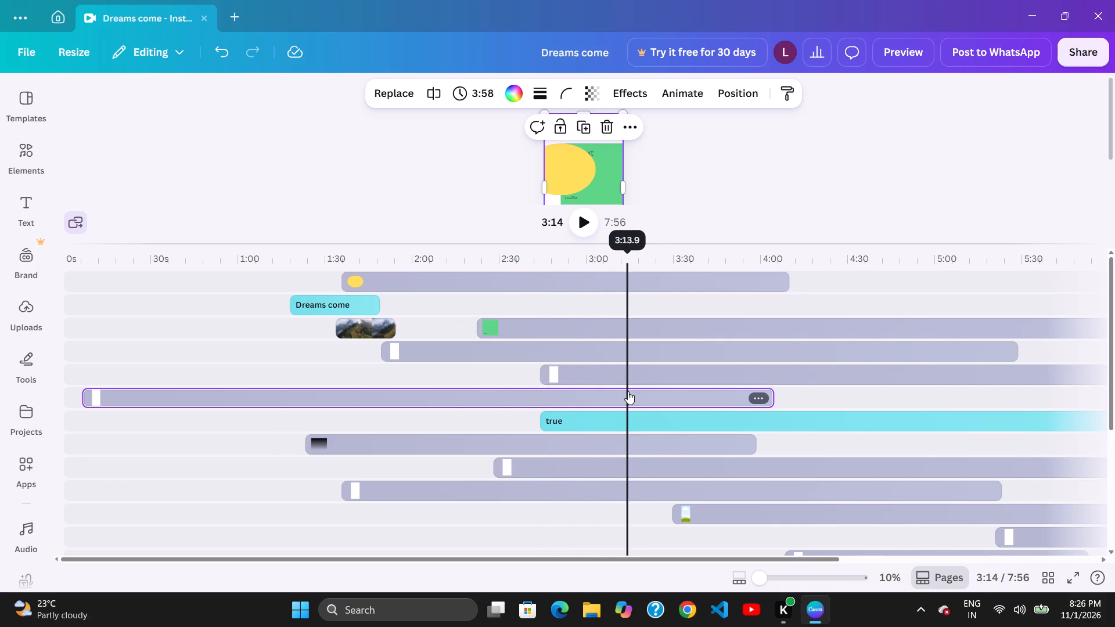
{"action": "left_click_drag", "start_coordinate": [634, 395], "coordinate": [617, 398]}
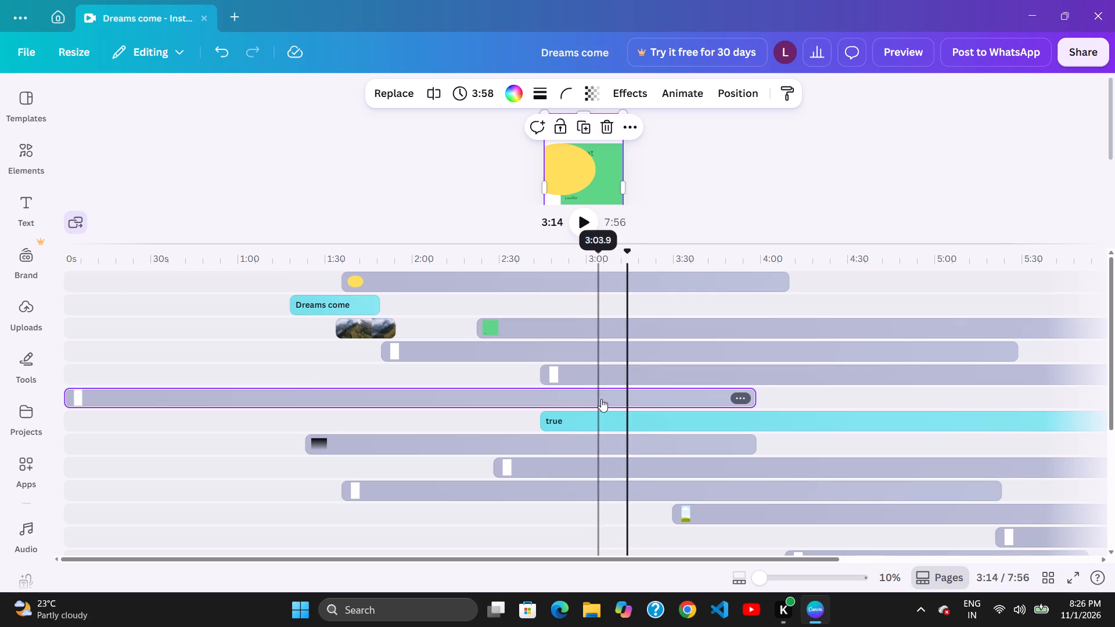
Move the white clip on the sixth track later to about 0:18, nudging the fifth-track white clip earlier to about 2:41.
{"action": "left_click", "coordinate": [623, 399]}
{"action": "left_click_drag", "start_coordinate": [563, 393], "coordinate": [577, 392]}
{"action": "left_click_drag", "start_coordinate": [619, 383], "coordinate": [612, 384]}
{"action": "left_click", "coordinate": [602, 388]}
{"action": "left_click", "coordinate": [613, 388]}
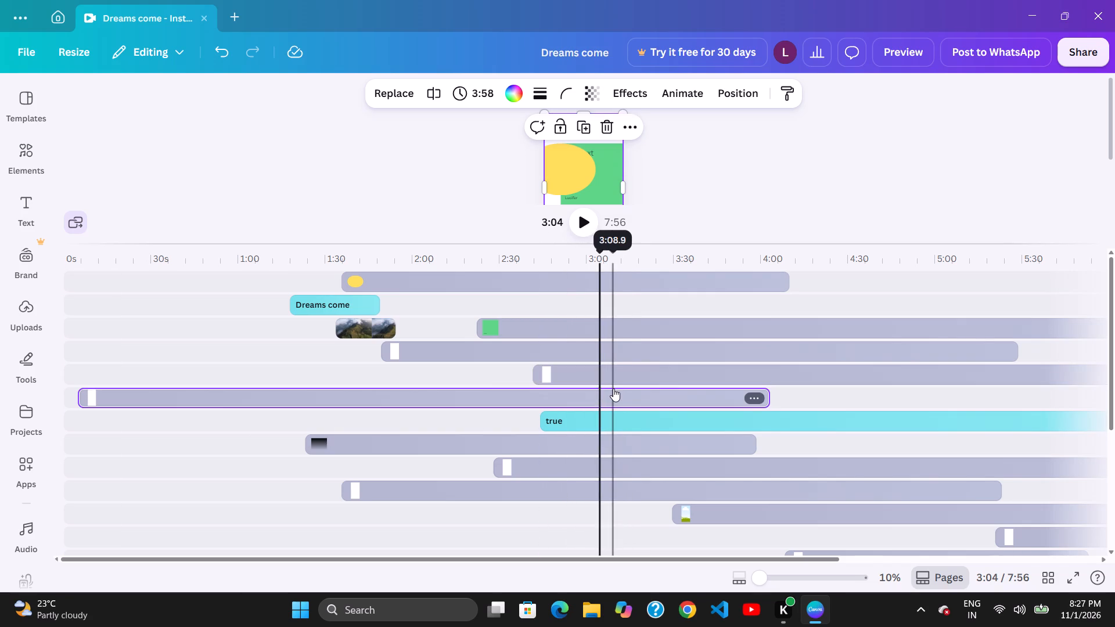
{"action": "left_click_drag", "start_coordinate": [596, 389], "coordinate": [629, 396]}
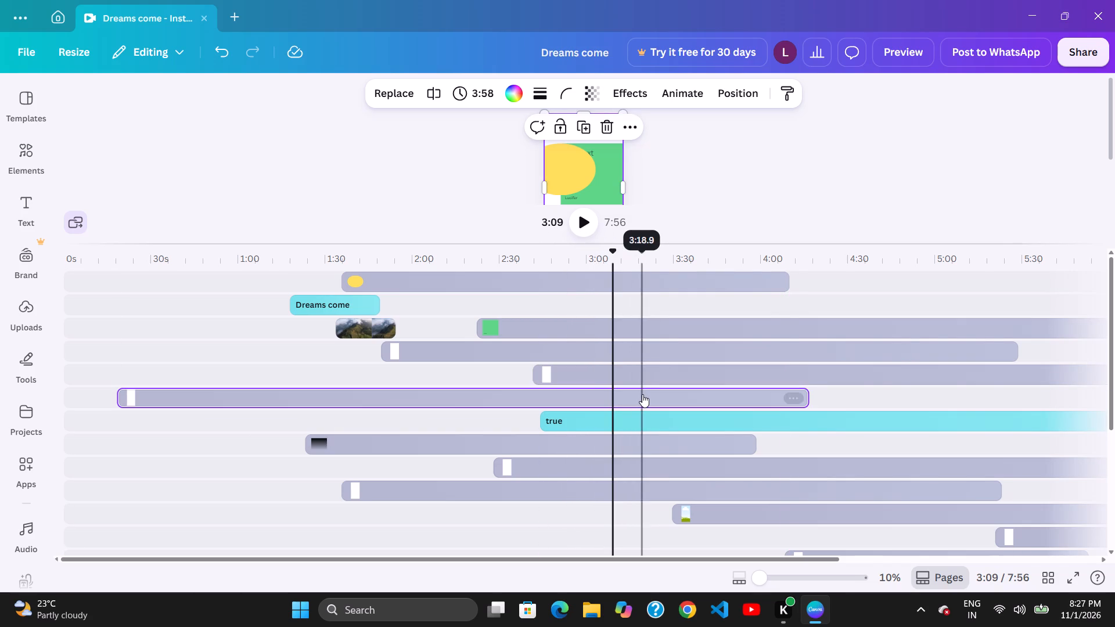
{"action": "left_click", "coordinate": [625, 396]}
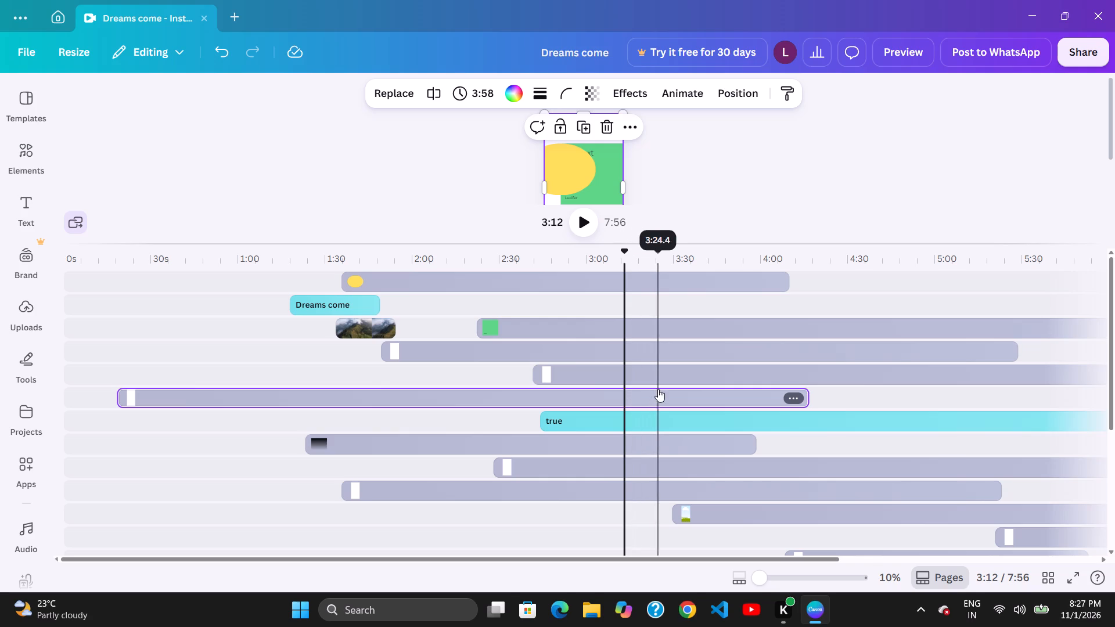
Move the white clip on the fourth track earlier to about 1:44 and the one on the sixth track later to about 0:28.
{"action": "left_click_drag", "start_coordinate": [581, 388], "coordinate": [605, 391]}
{"action": "left_click_drag", "start_coordinate": [693, 361], "coordinate": [682, 366]}
{"action": "left_click_drag", "start_coordinate": [563, 400], "coordinate": [569, 402]}
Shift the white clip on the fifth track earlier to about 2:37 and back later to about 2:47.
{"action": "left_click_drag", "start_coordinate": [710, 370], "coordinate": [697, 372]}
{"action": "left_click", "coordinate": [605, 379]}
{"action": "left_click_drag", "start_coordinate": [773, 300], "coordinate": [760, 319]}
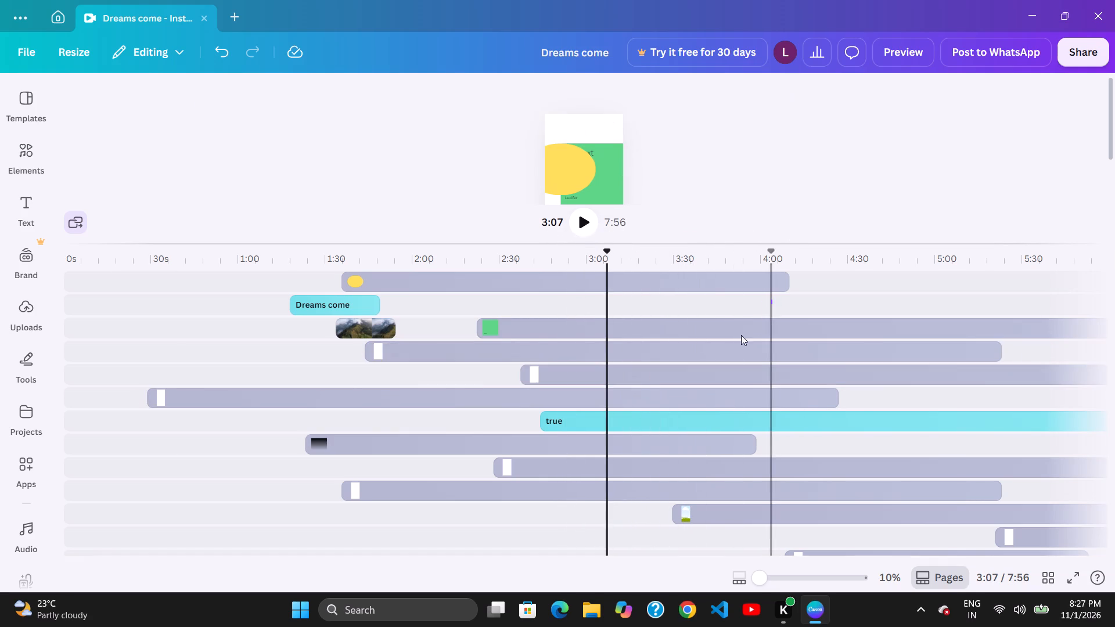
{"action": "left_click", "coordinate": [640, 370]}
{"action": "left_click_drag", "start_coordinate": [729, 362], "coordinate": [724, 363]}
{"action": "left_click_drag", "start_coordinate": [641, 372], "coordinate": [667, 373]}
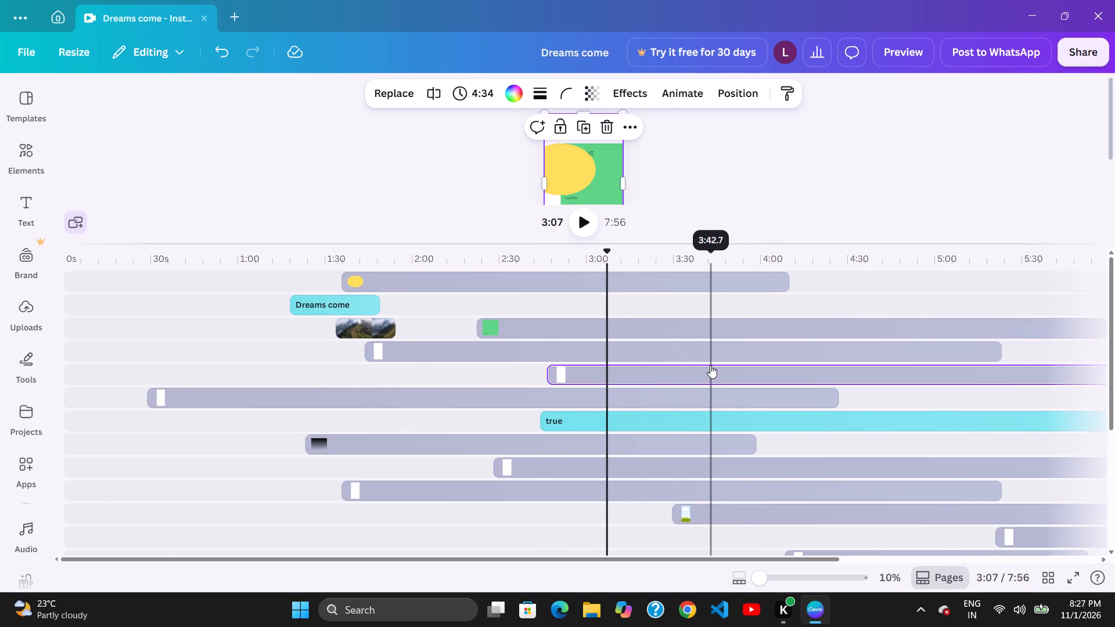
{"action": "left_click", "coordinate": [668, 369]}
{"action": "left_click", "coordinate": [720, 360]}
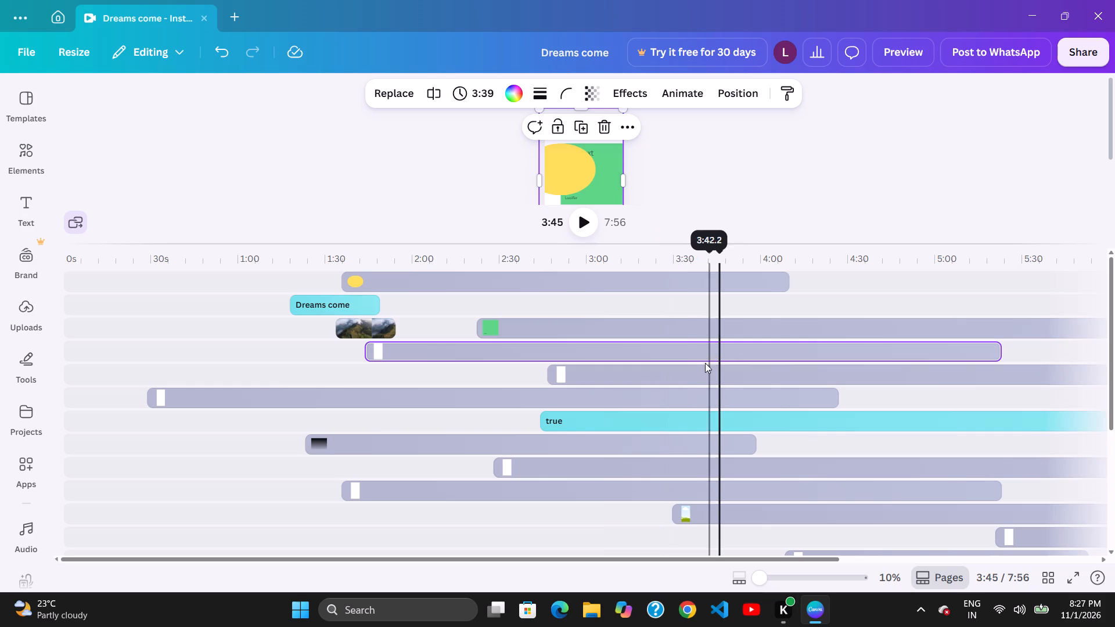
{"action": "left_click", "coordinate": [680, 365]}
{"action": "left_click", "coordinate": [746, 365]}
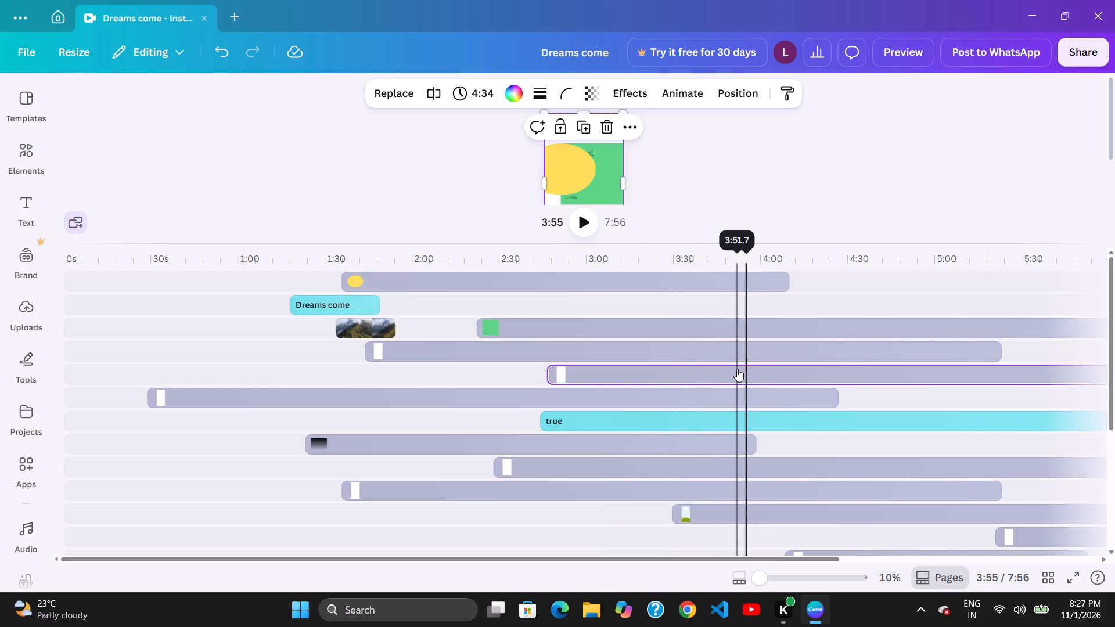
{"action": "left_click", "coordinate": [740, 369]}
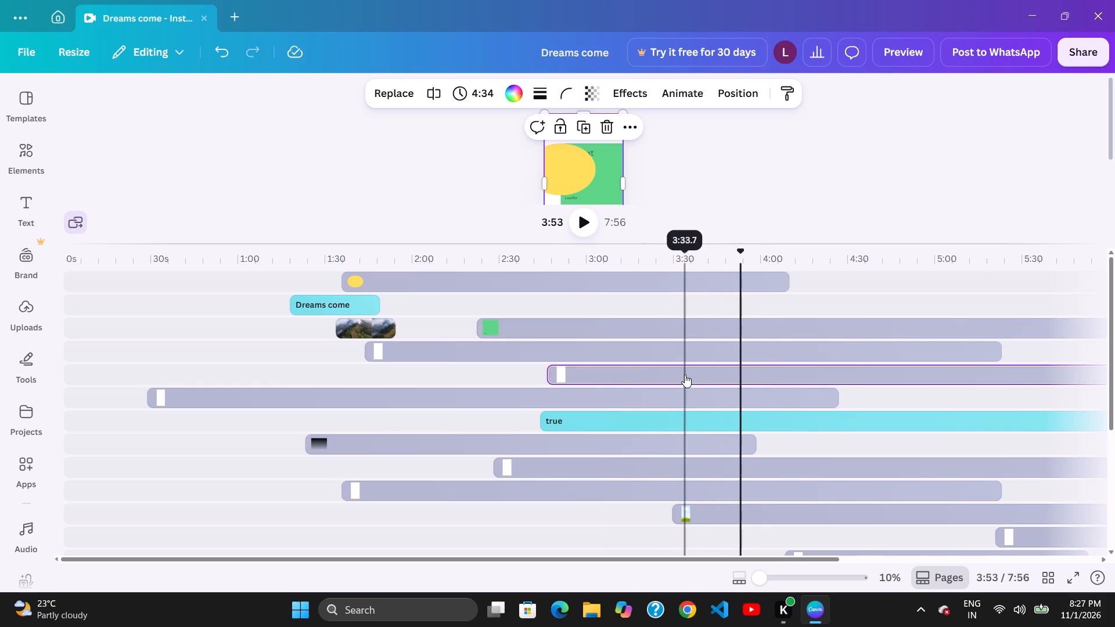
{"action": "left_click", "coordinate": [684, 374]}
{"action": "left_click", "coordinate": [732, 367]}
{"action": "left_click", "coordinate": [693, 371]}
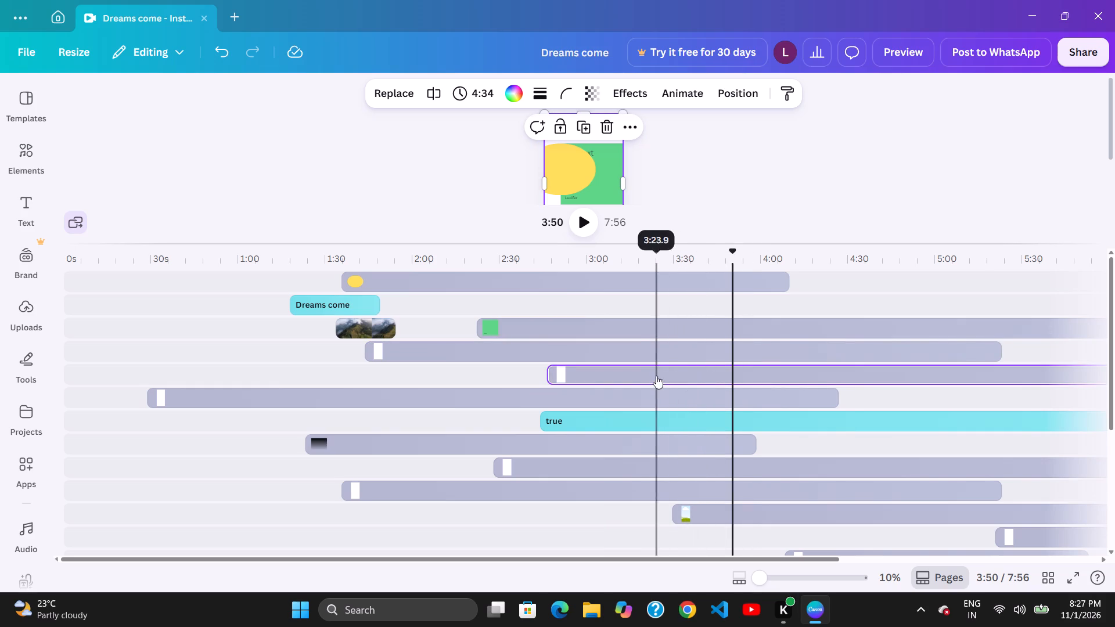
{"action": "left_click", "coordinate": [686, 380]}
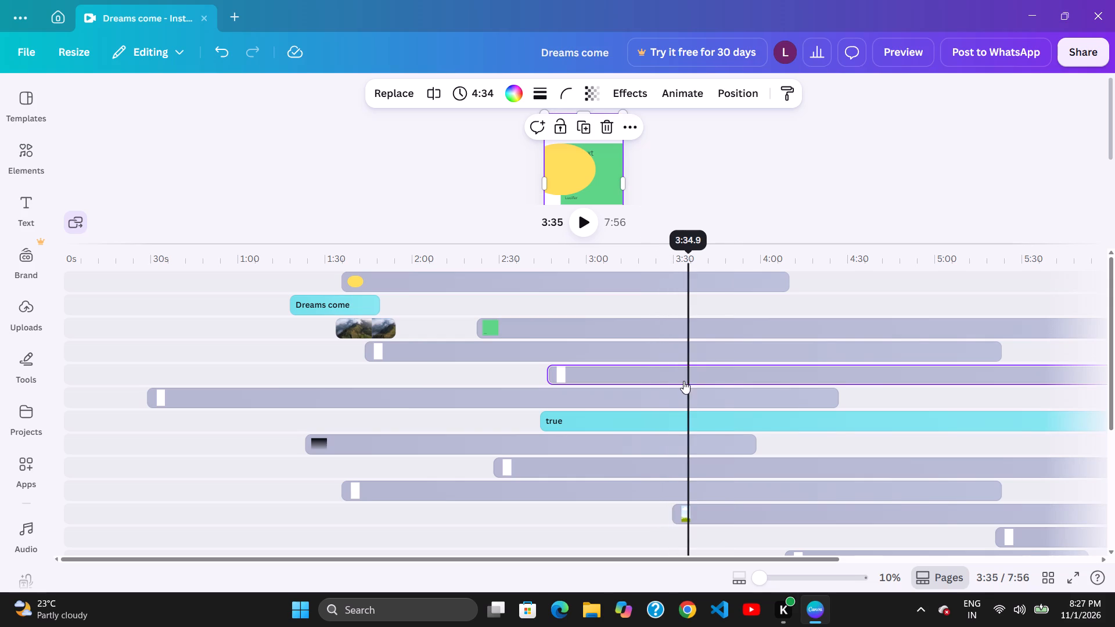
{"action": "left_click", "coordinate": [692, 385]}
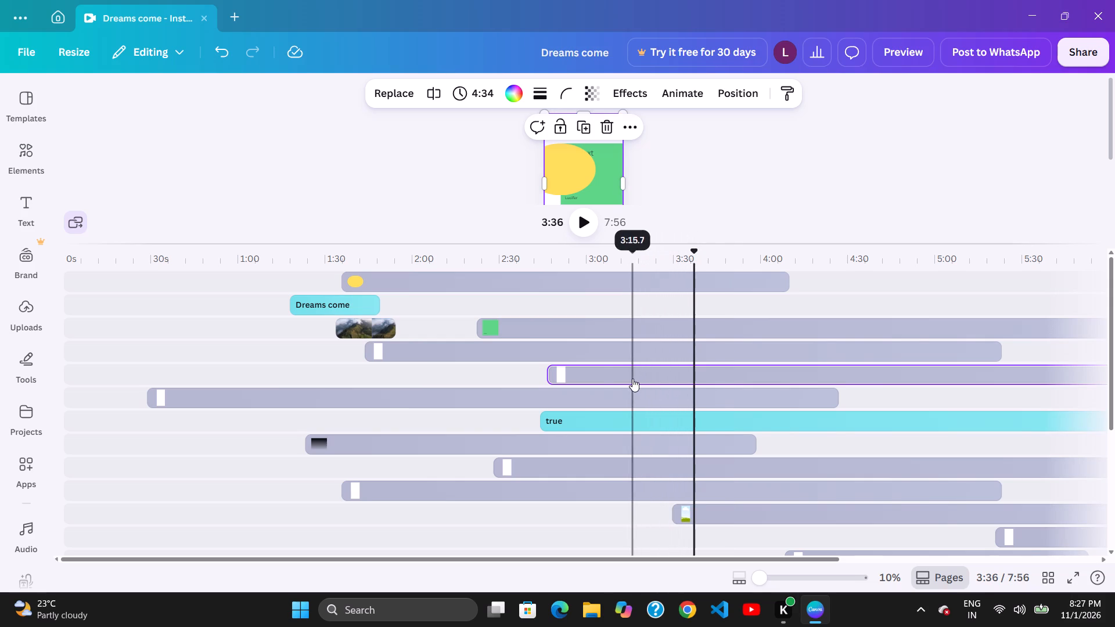
Move the white clip on the fifth track later so that it starts at about 2:51.
{"action": "left_click_drag", "start_coordinate": [632, 379], "coordinate": [673, 382]}
{"action": "left_click", "coordinate": [714, 383]}
{"action": "left_click_drag", "start_coordinate": [695, 383], "coordinate": [680, 381]}
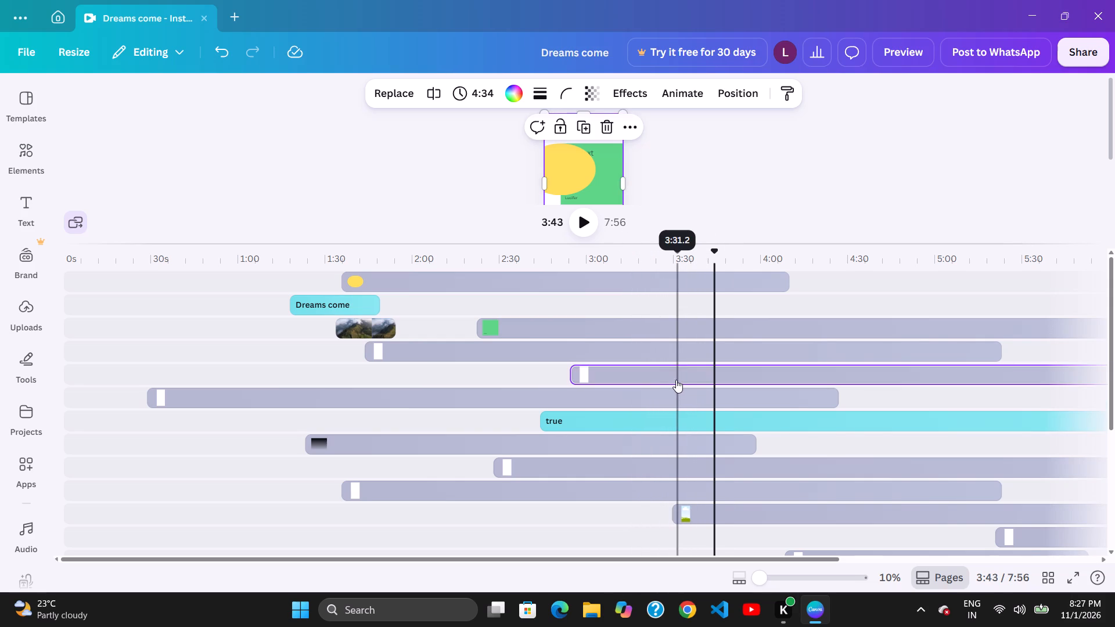
{"action": "left_click", "coordinate": [668, 380]}
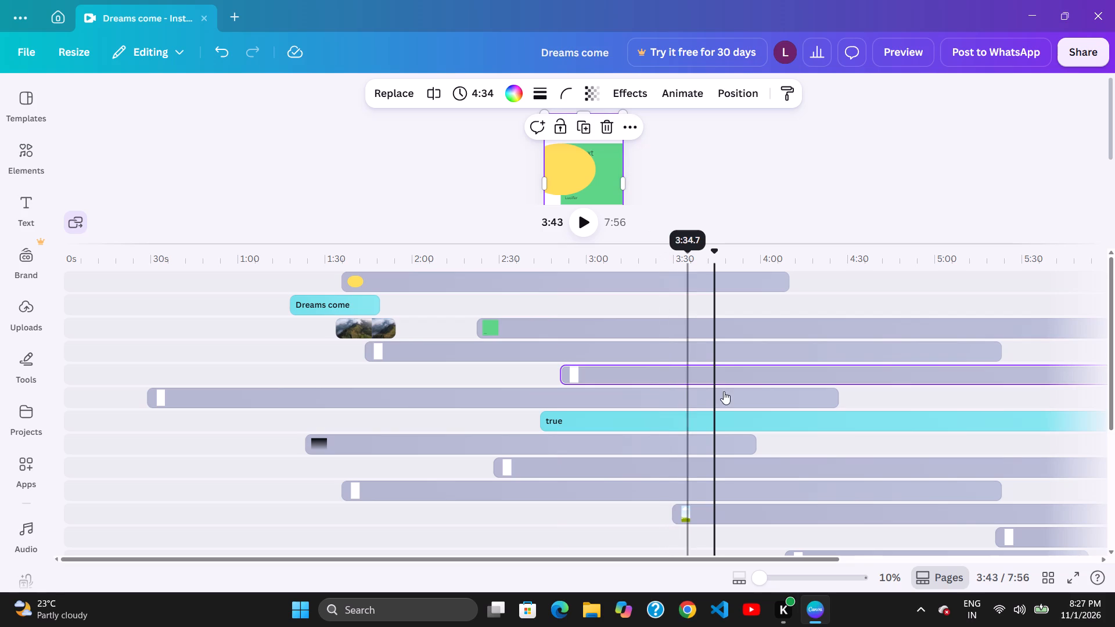
Move the white clip on the sixth track earlier in stages so that it starts at about 0:18.
{"action": "left_click_drag", "start_coordinate": [724, 391], "coordinate": [714, 391]}
{"action": "left_click", "coordinate": [685, 387]}
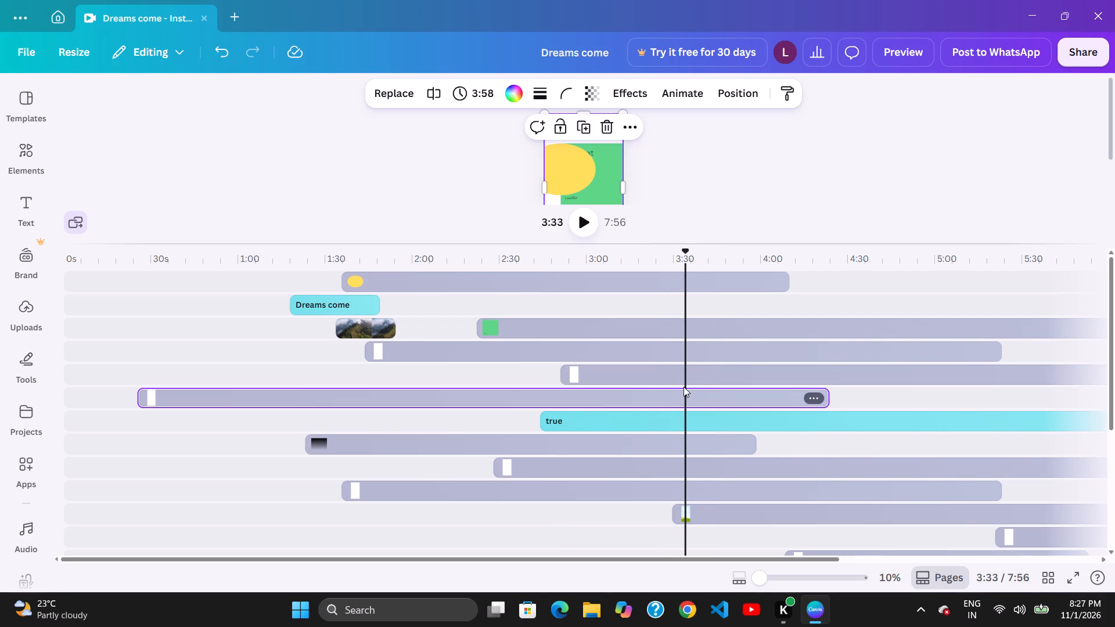
{"action": "left_click", "coordinate": [721, 393]}
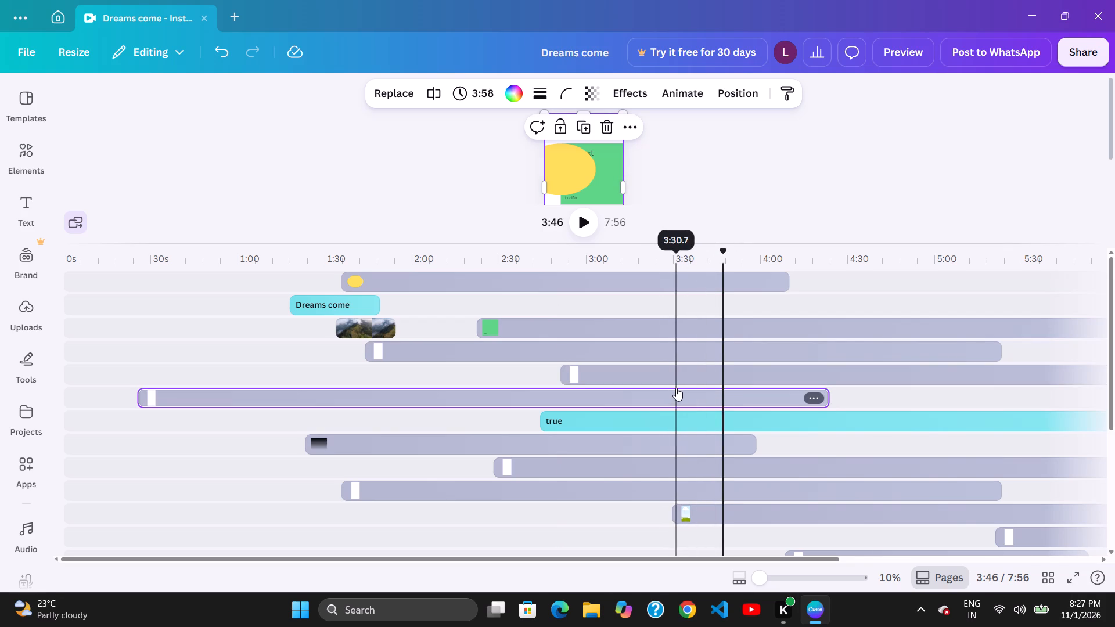
{"action": "left_click_drag", "start_coordinate": [671, 386], "coordinate": [679, 389]}
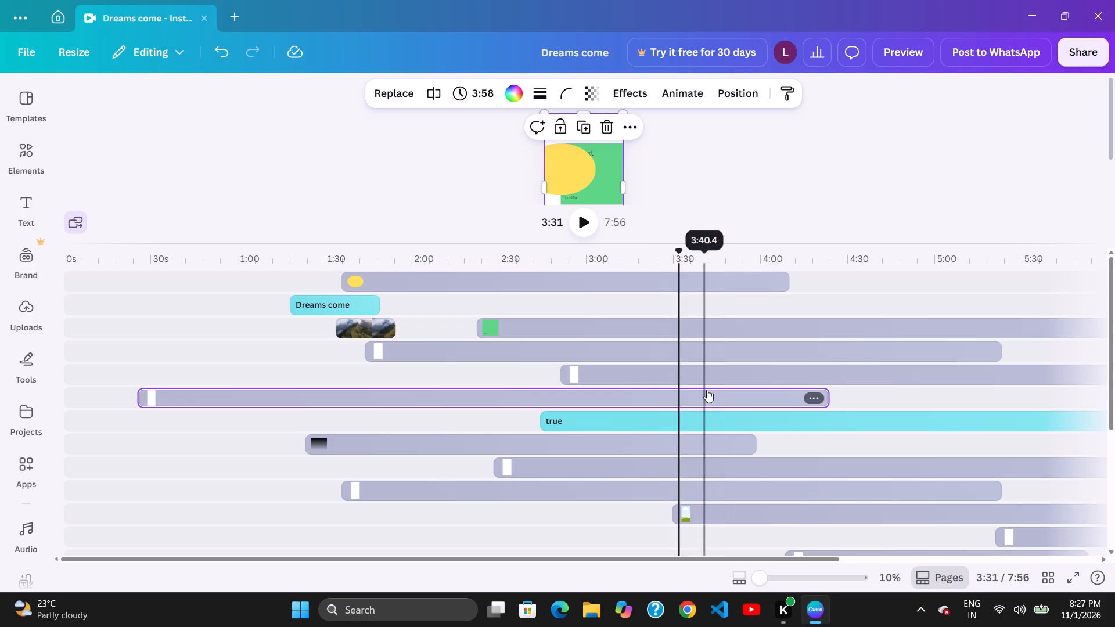
{"action": "left_click", "coordinate": [714, 390]}
{"action": "left_click_drag", "start_coordinate": [735, 392], "coordinate": [710, 392]}
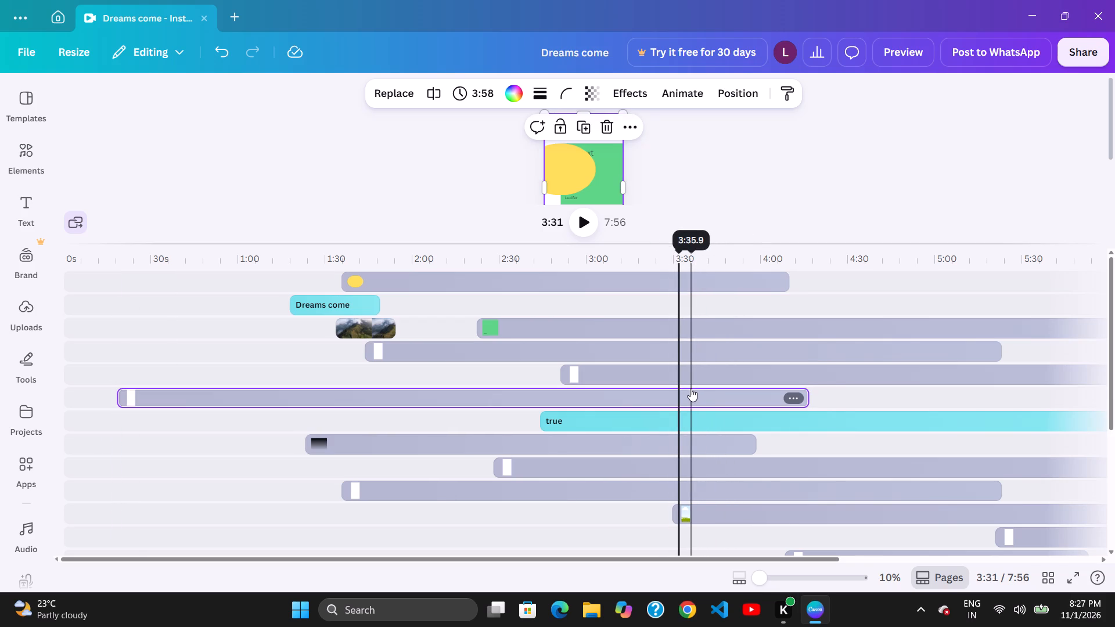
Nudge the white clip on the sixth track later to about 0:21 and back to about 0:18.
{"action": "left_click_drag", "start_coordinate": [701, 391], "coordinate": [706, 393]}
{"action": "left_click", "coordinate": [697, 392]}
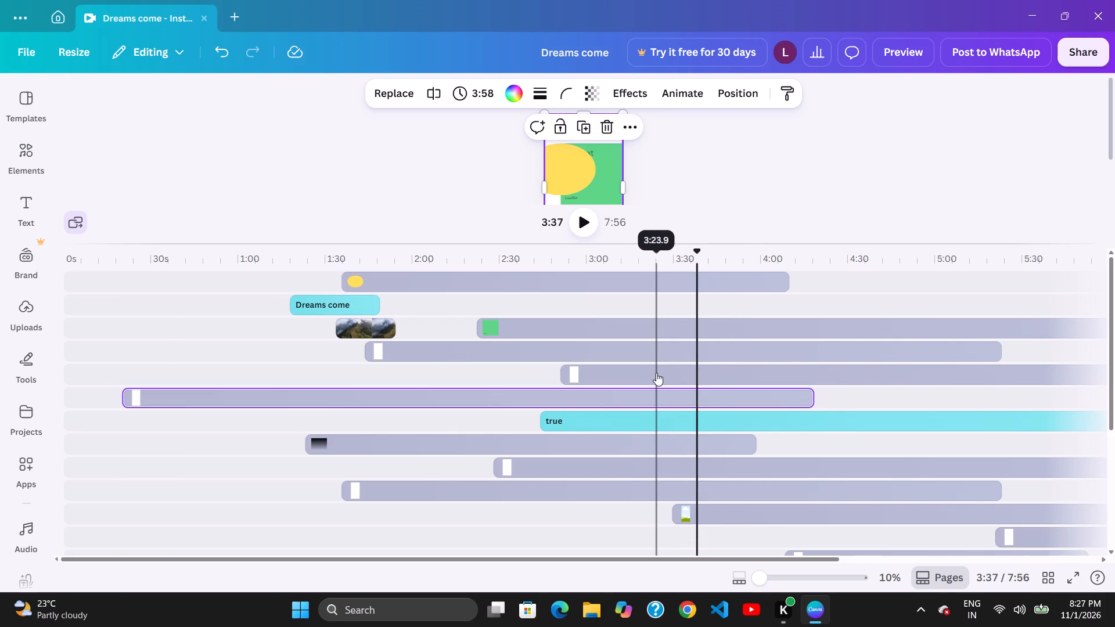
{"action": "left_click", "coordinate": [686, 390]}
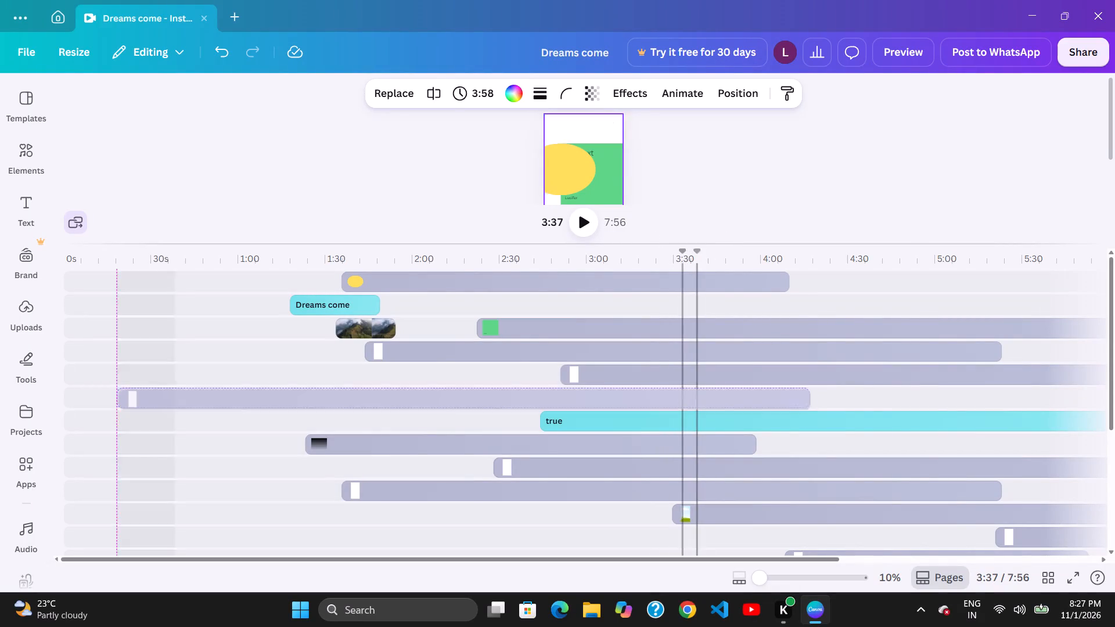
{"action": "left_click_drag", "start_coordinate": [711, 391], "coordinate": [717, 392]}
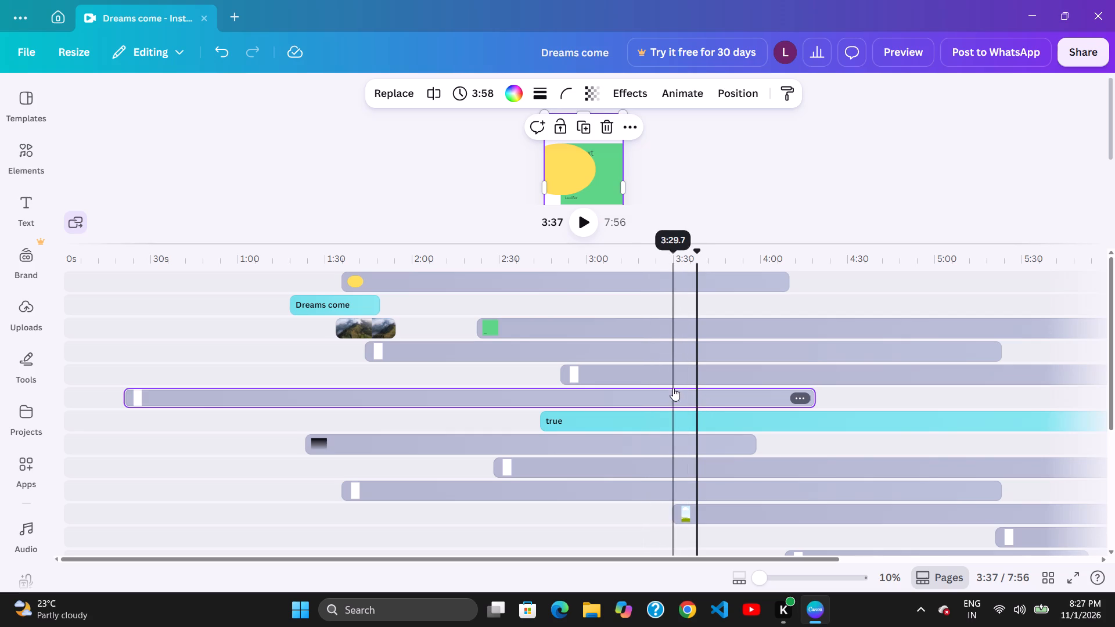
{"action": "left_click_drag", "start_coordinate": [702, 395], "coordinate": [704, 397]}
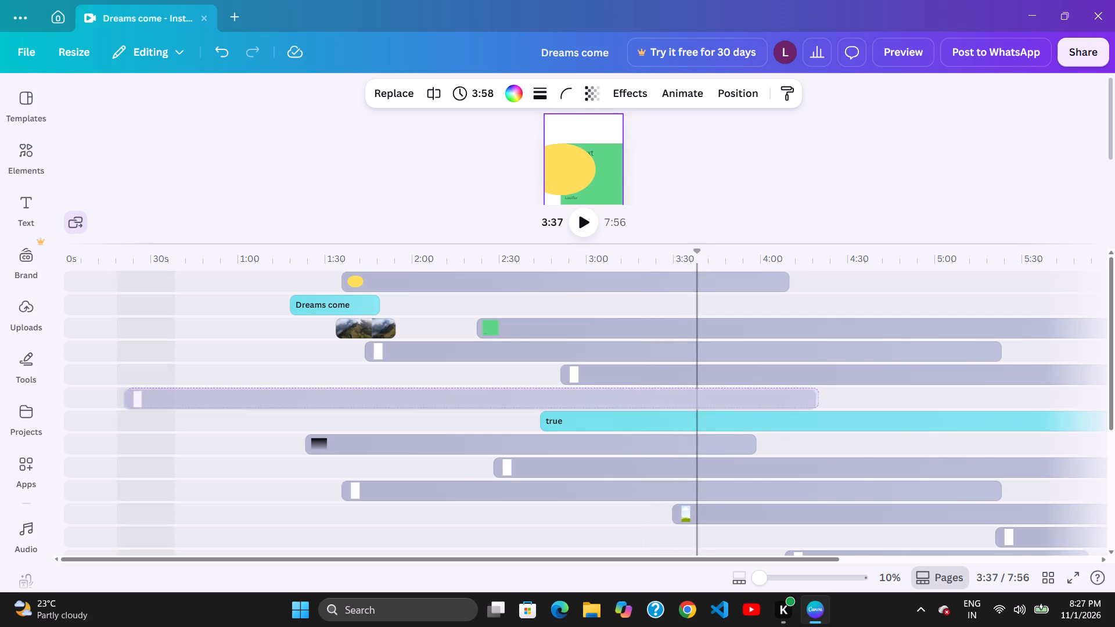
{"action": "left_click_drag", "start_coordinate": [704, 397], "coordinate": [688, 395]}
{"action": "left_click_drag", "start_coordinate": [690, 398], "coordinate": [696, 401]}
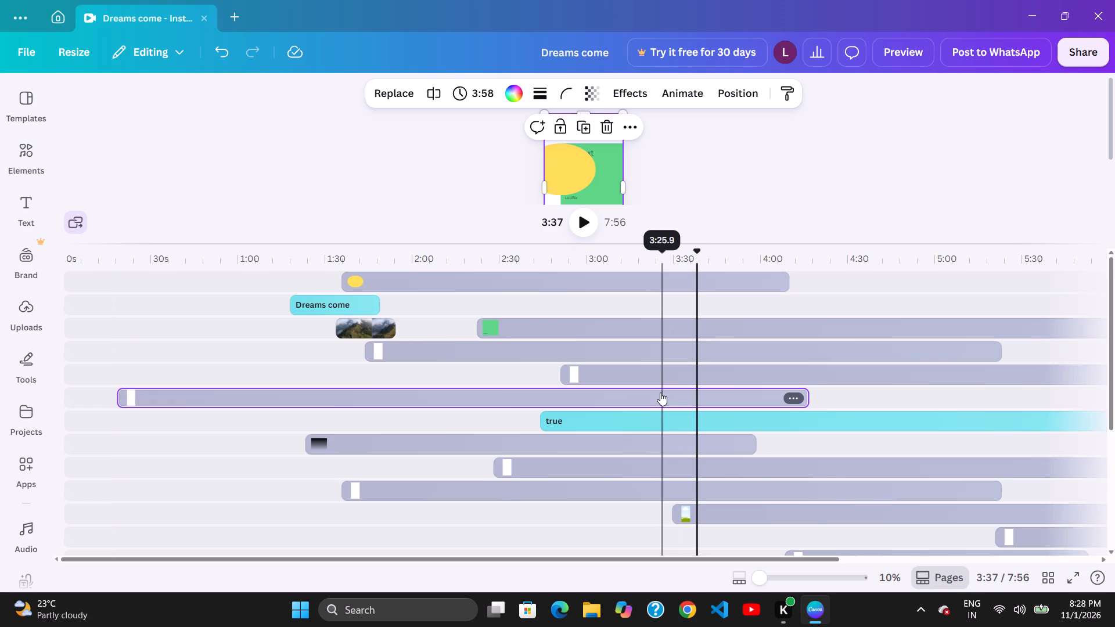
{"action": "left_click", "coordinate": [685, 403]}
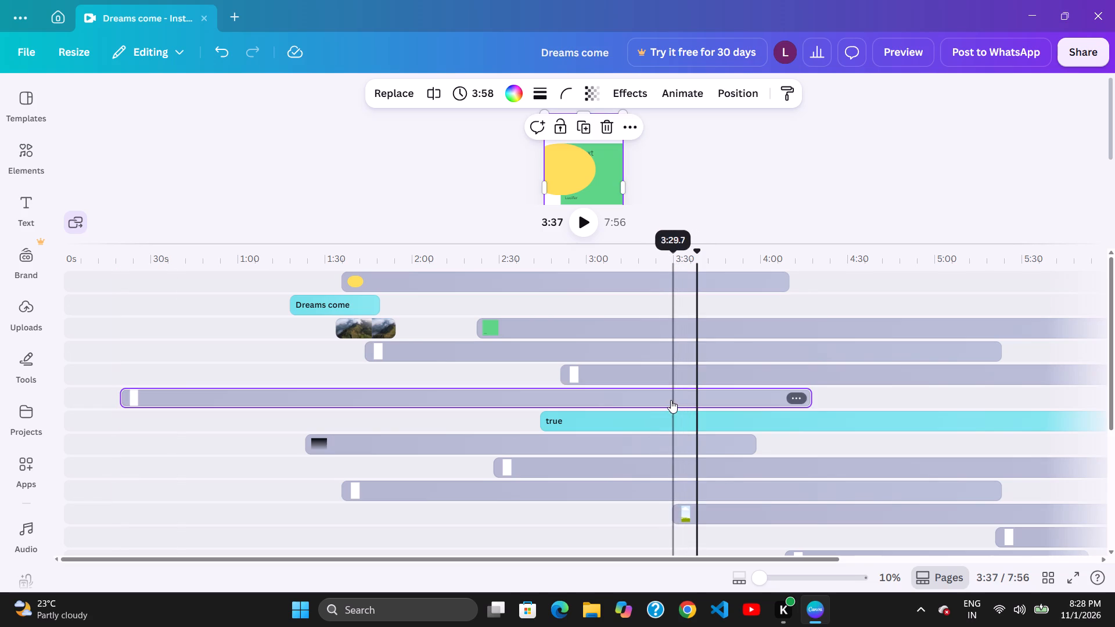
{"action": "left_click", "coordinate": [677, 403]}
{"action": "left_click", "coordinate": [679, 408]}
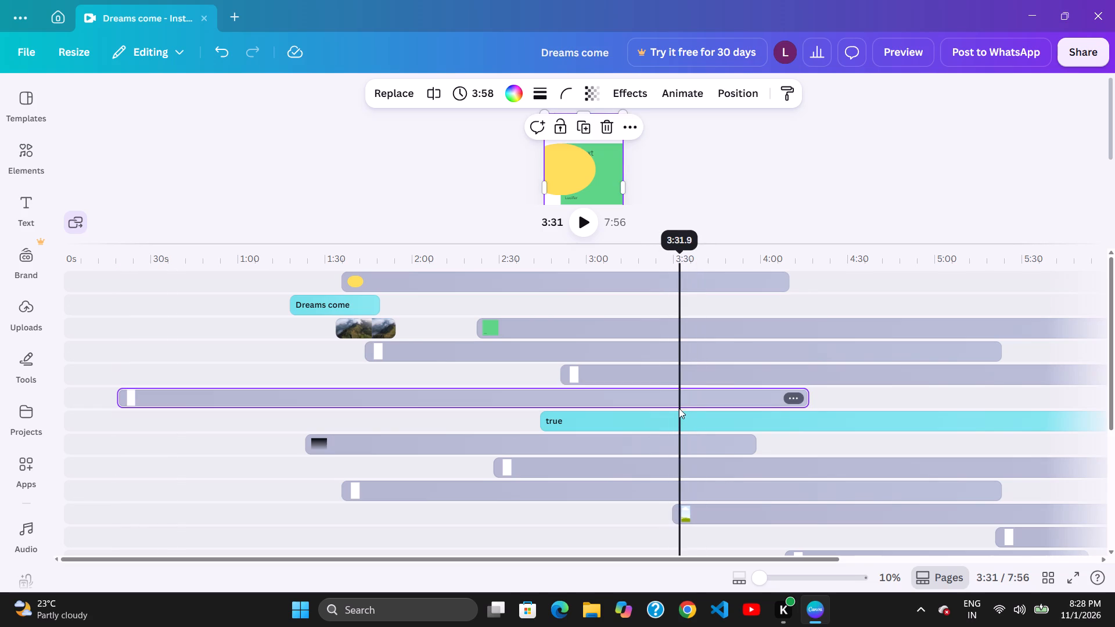
Shift the "true" text clip on the seventh track back and forth, leaving its start at about 2:39.
{"action": "left_click", "coordinate": [683, 415]}
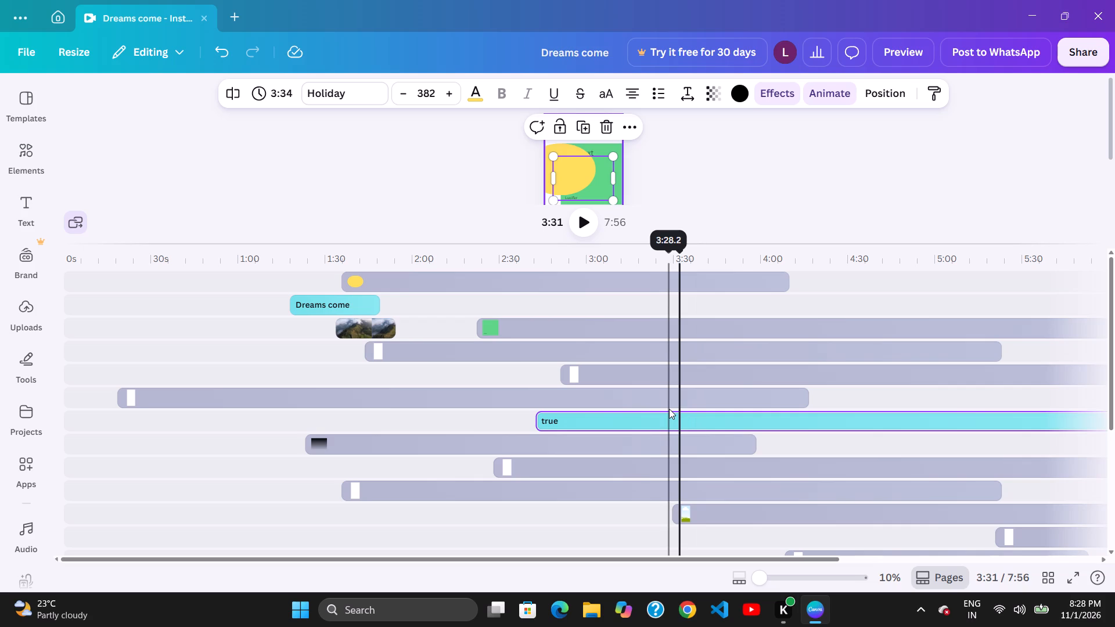
{"action": "left_click_drag", "start_coordinate": [681, 415], "coordinate": [692, 418]}
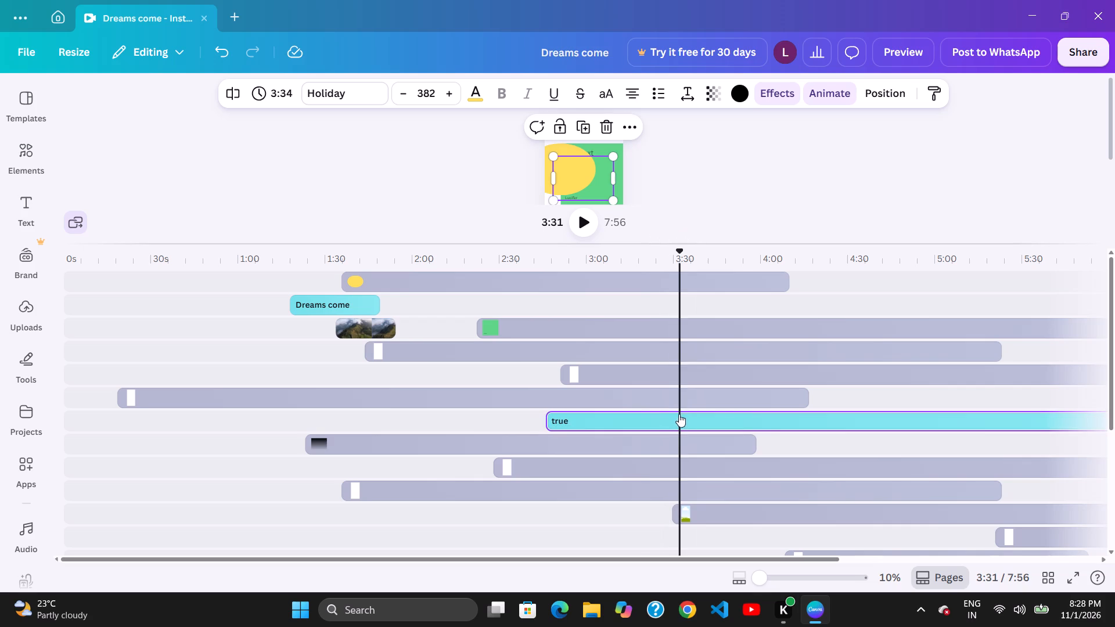
{"action": "left_click", "coordinate": [650, 409]}
{"action": "left_click_drag", "start_coordinate": [722, 415], "coordinate": [703, 417]}
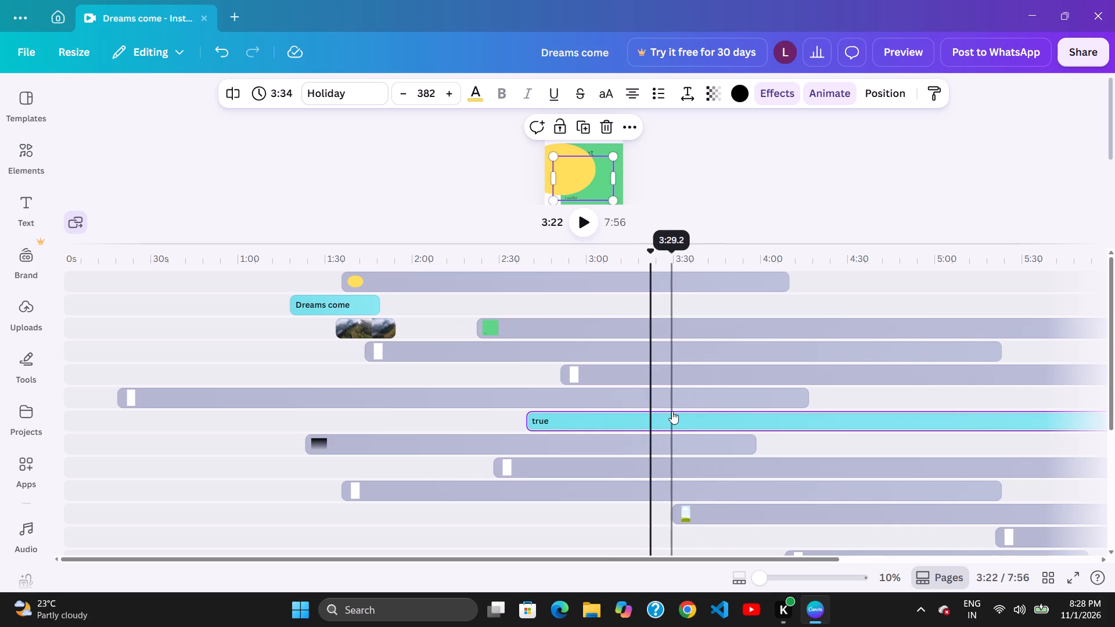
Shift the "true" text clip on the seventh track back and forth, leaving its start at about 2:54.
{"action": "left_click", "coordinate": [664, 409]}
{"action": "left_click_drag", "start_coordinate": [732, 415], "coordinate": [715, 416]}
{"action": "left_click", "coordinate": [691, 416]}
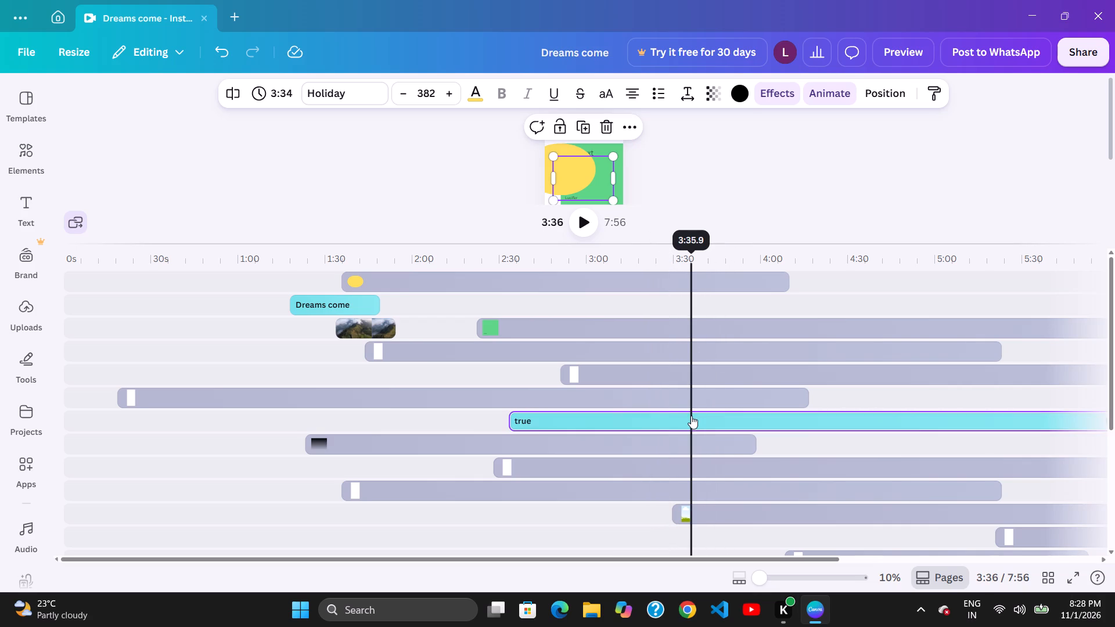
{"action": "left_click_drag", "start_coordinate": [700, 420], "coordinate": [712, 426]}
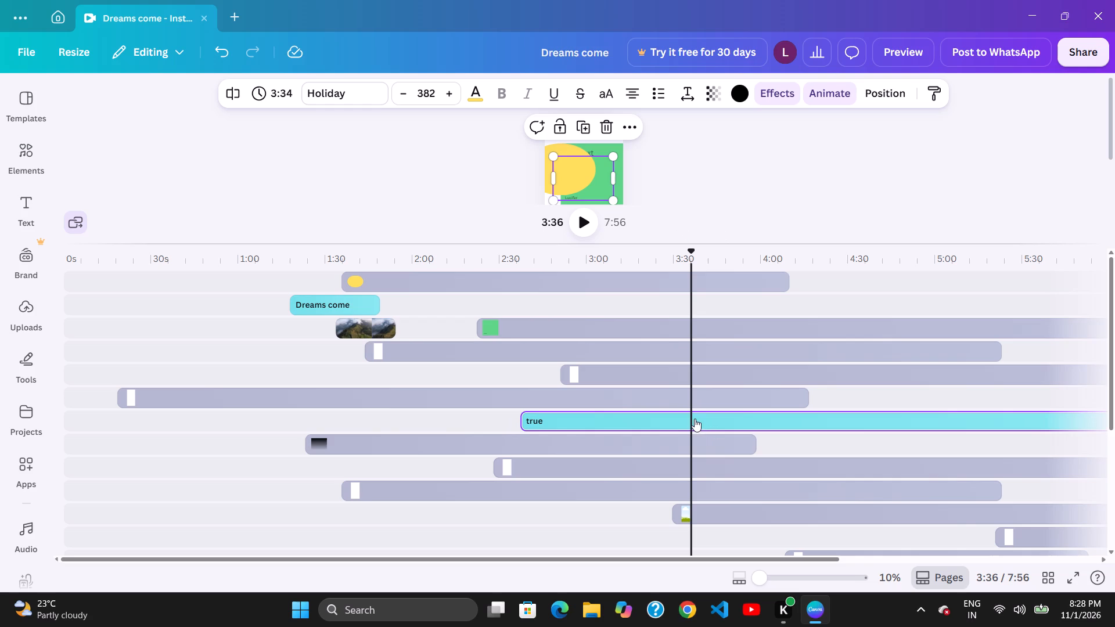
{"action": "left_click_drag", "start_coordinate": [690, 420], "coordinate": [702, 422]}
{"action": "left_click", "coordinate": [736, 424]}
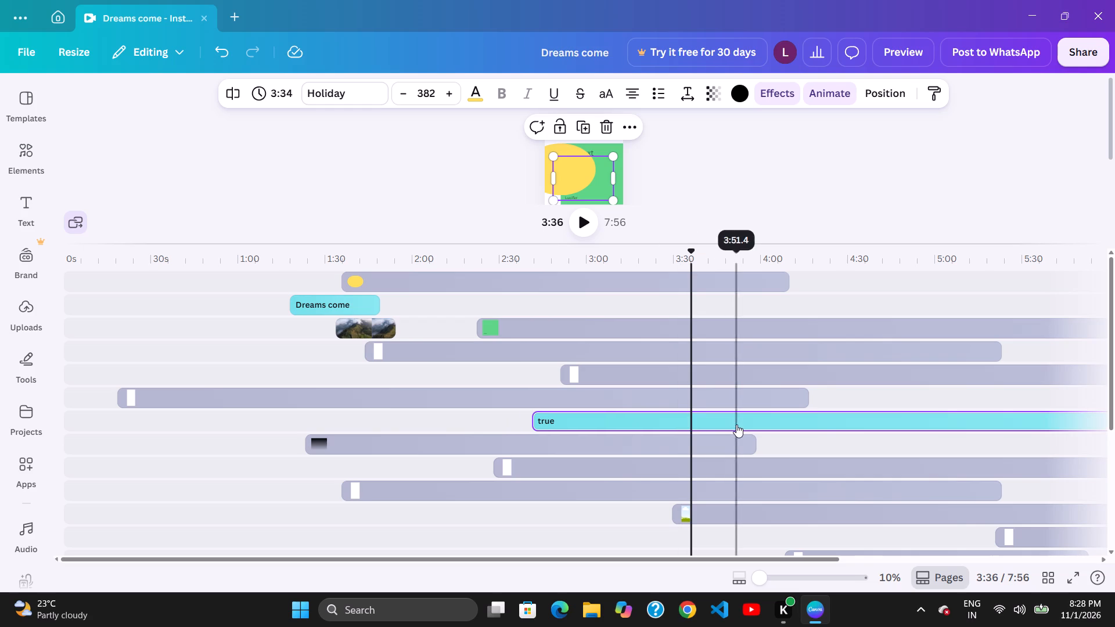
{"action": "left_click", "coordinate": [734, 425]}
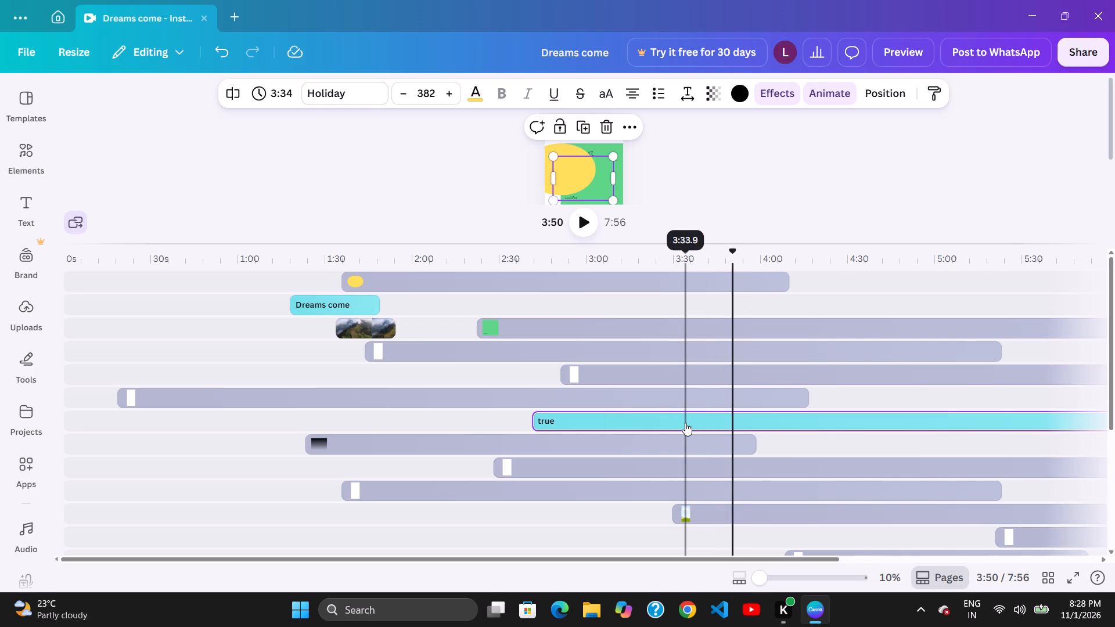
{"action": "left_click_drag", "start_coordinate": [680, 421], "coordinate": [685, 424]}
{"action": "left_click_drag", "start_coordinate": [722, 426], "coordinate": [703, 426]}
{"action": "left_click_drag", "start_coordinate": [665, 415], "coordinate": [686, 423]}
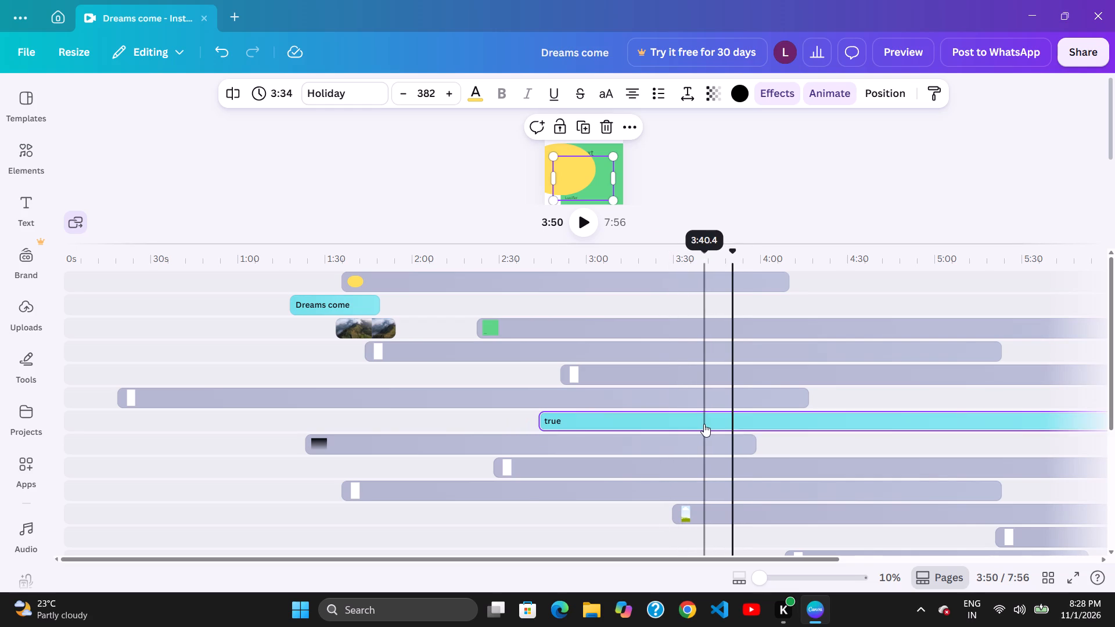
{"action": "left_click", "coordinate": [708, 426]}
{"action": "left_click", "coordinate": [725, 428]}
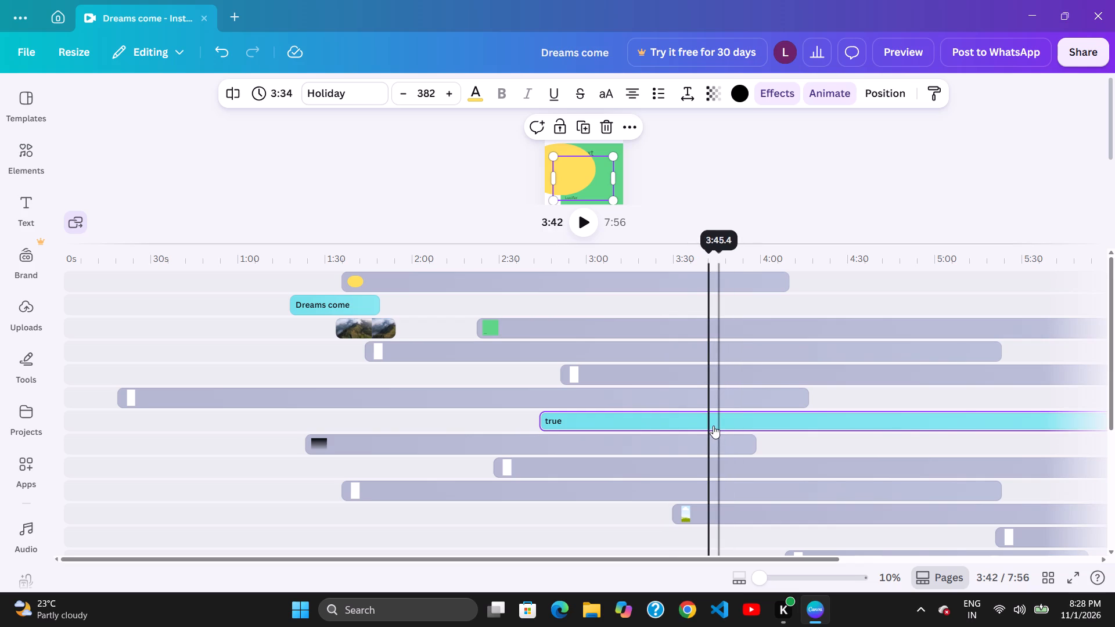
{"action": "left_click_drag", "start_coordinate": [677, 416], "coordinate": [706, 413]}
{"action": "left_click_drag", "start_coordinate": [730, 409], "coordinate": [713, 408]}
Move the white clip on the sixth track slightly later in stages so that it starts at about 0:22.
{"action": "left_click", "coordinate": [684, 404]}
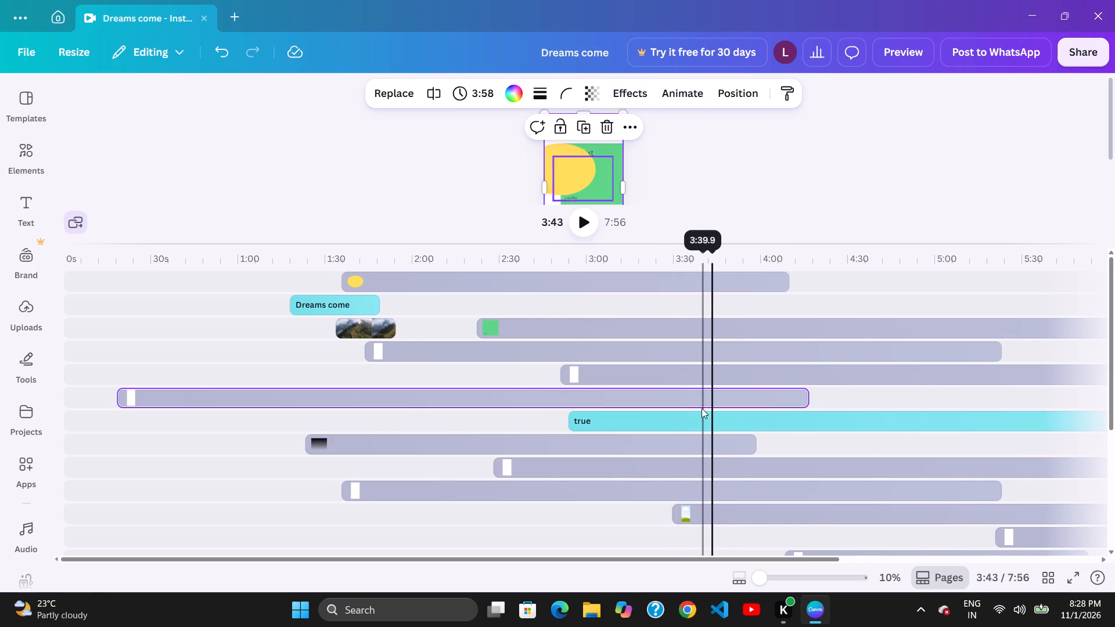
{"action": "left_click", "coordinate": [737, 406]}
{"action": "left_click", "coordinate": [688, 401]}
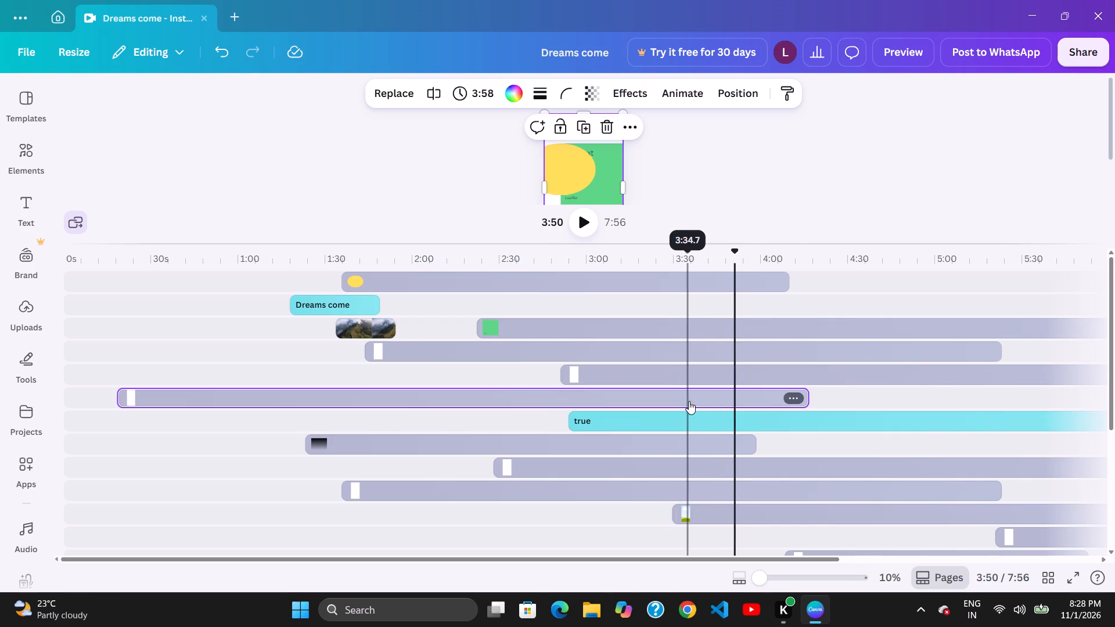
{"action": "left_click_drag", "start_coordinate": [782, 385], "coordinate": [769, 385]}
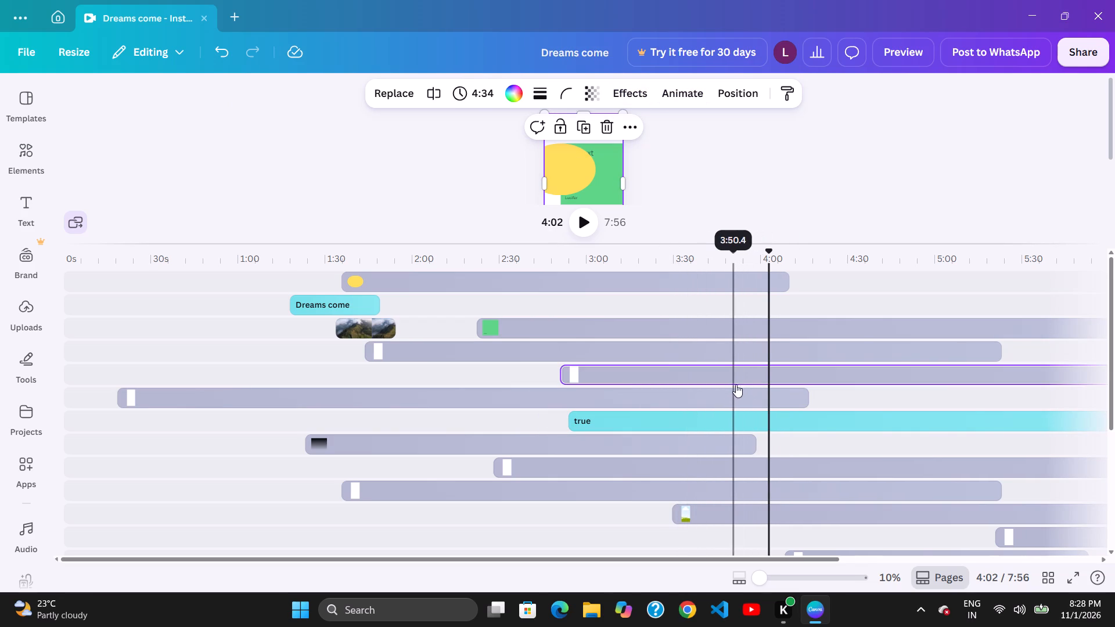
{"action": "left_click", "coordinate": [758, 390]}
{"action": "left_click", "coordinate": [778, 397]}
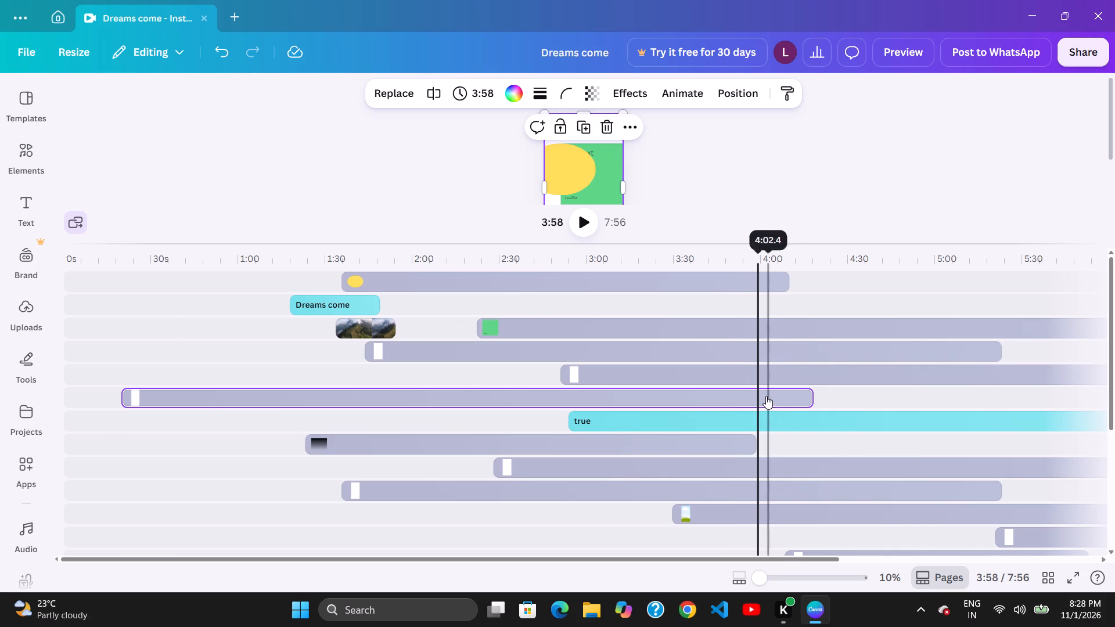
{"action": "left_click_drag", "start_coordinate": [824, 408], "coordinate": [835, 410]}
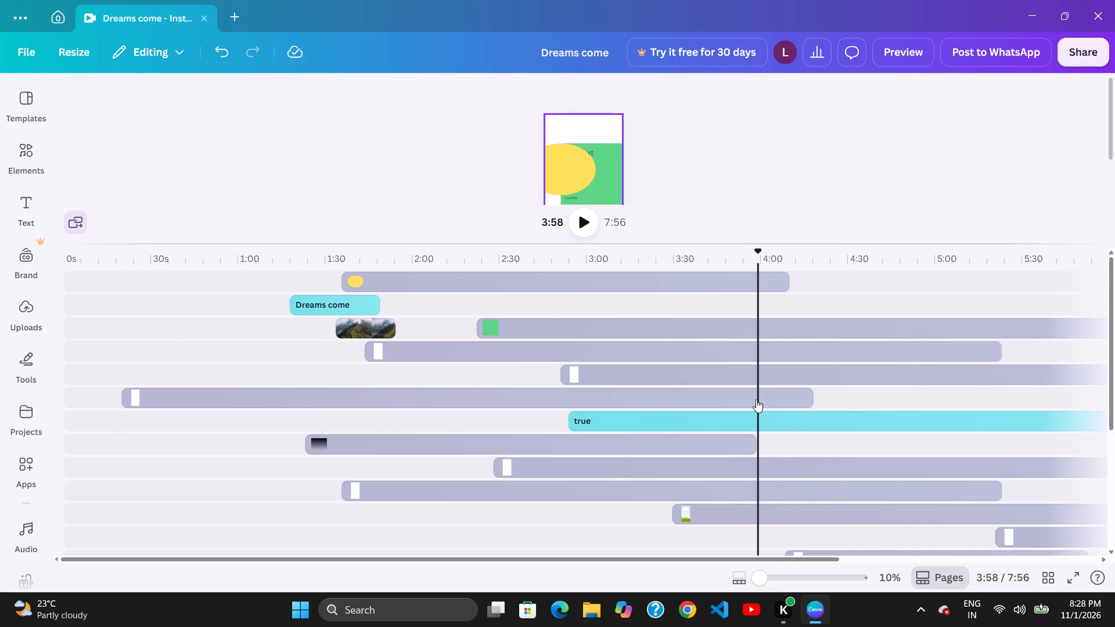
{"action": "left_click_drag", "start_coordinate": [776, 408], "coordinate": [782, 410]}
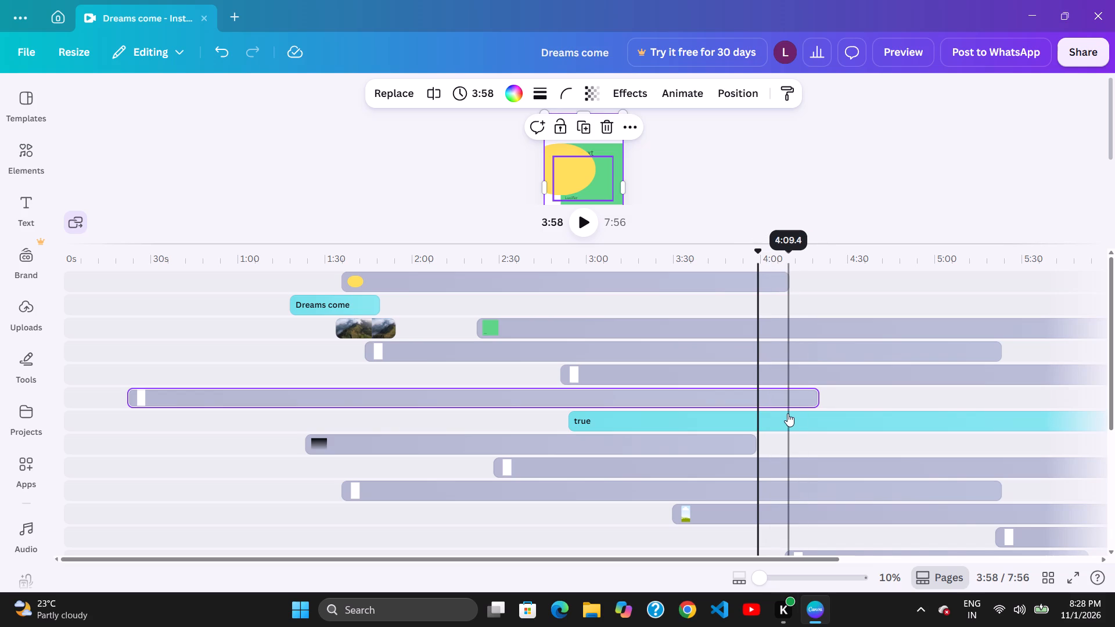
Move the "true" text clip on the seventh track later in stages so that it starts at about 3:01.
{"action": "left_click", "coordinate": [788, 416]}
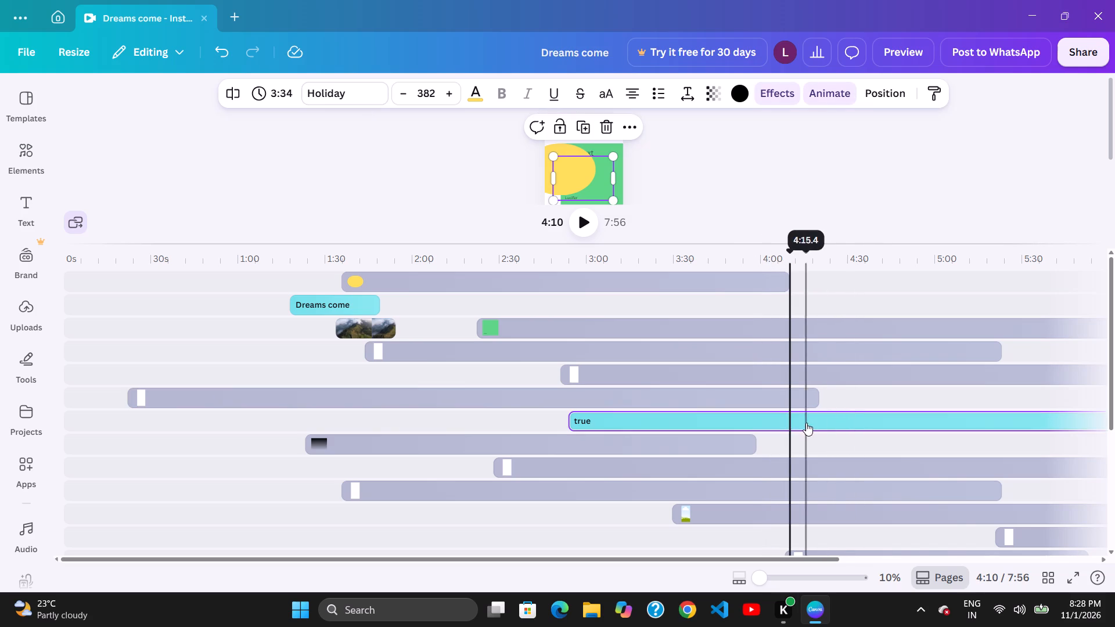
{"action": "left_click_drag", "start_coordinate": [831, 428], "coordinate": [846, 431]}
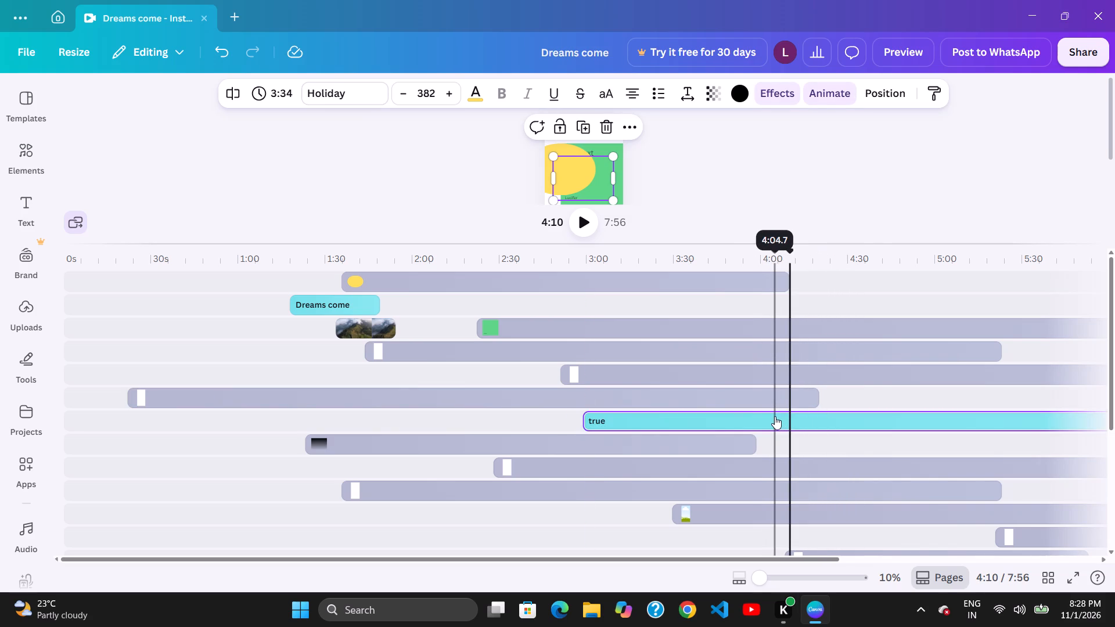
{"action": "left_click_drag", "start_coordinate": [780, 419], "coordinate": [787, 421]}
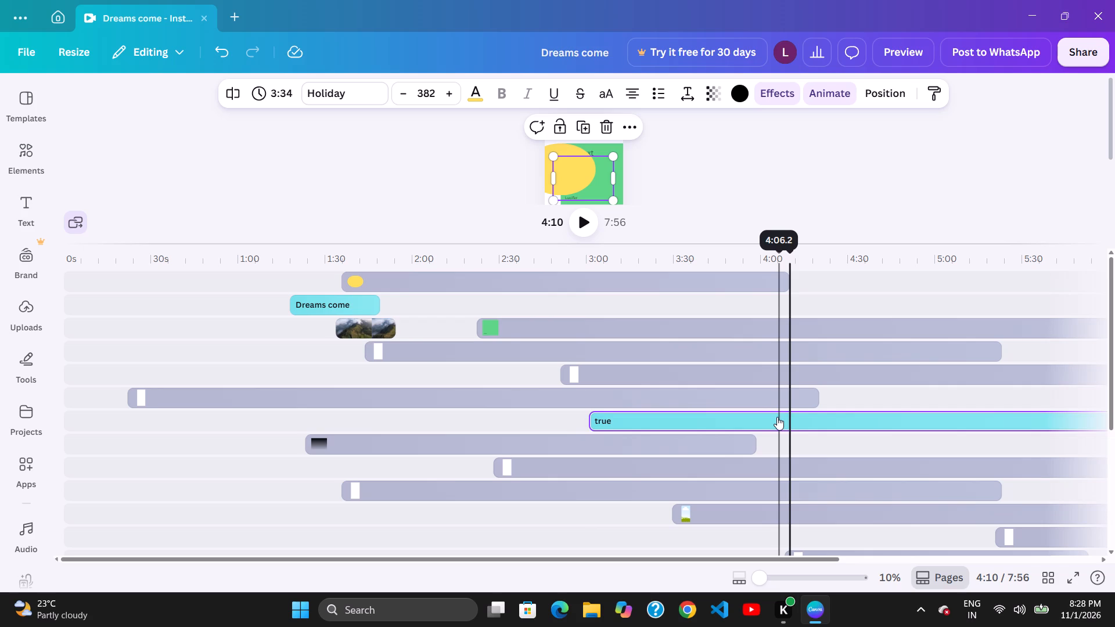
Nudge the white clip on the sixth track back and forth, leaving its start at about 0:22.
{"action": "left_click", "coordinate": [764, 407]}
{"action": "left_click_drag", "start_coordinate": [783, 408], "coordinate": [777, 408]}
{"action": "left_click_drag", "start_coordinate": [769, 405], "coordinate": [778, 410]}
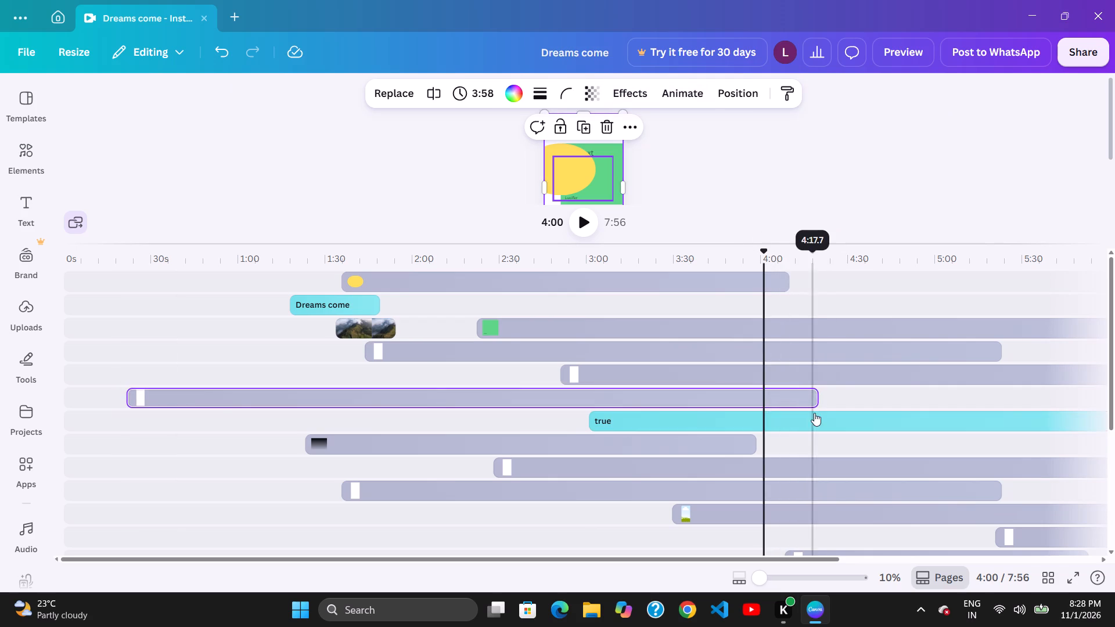
Move the "true" text clip on the seventh track earlier in stages so that it starts at about 2:51.
{"action": "left_click", "coordinate": [807, 416]}
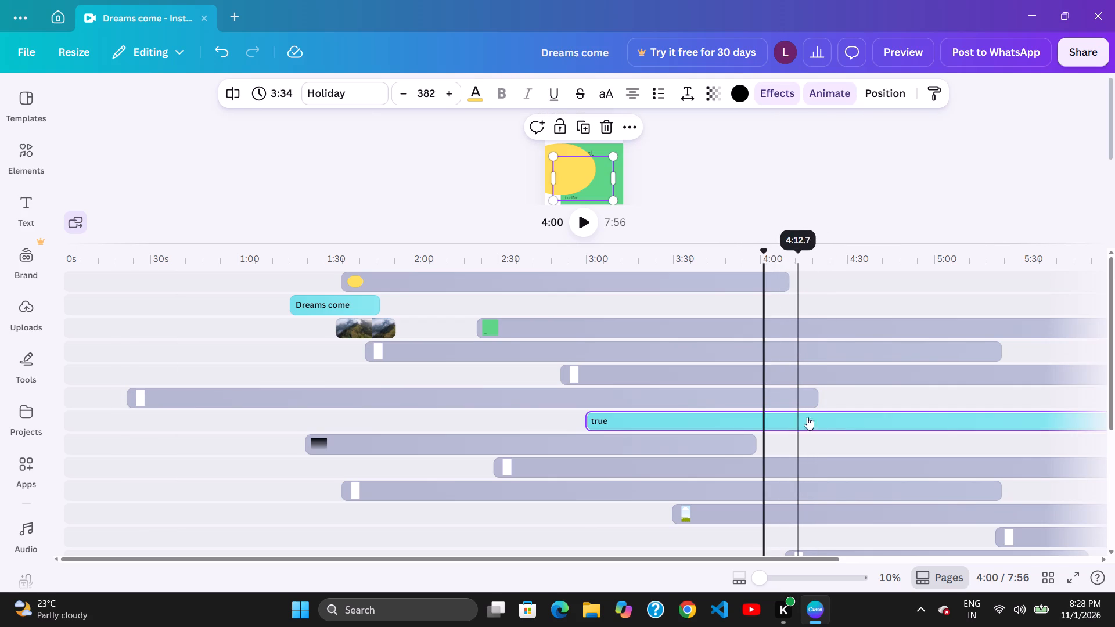
{"action": "left_click_drag", "start_coordinate": [824, 424], "coordinate": [805, 421]}
{"action": "left_click", "coordinate": [801, 417]}
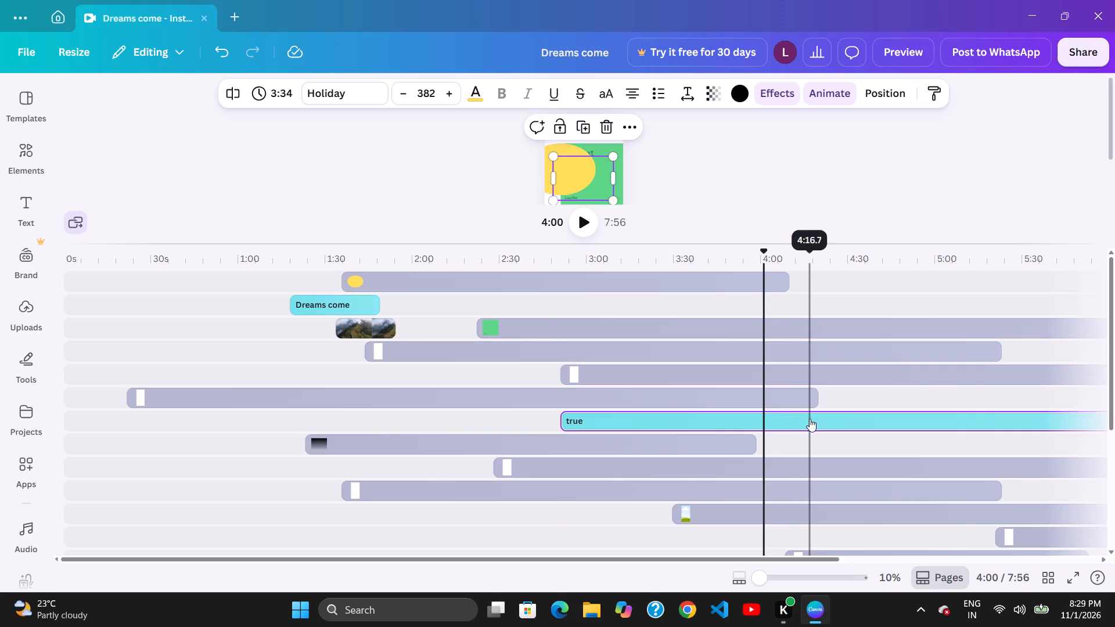
{"action": "left_click", "coordinate": [828, 423]}
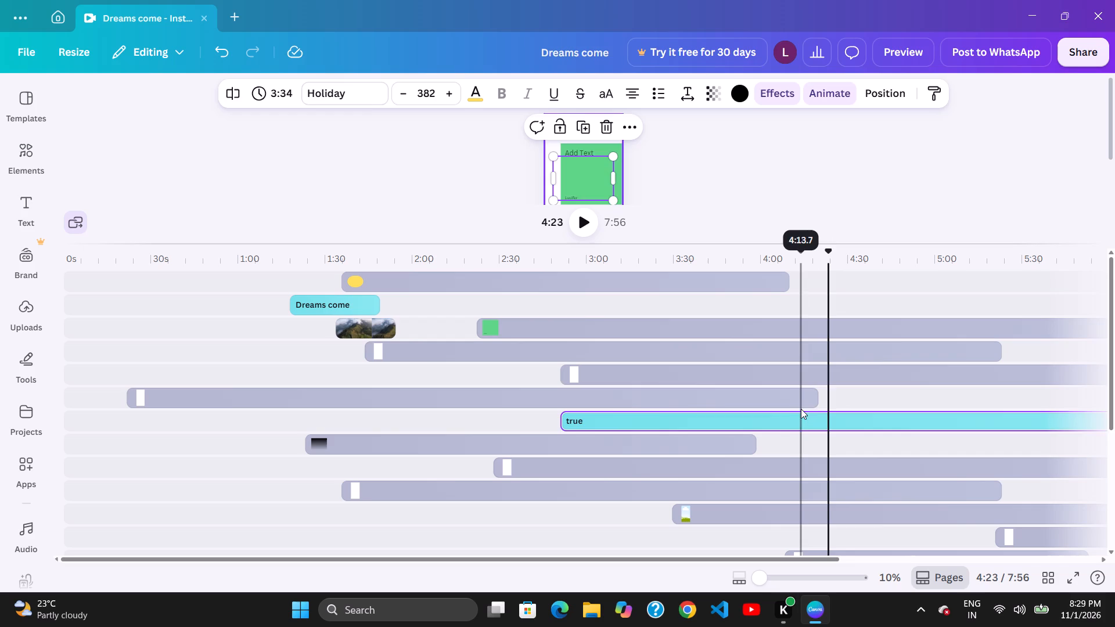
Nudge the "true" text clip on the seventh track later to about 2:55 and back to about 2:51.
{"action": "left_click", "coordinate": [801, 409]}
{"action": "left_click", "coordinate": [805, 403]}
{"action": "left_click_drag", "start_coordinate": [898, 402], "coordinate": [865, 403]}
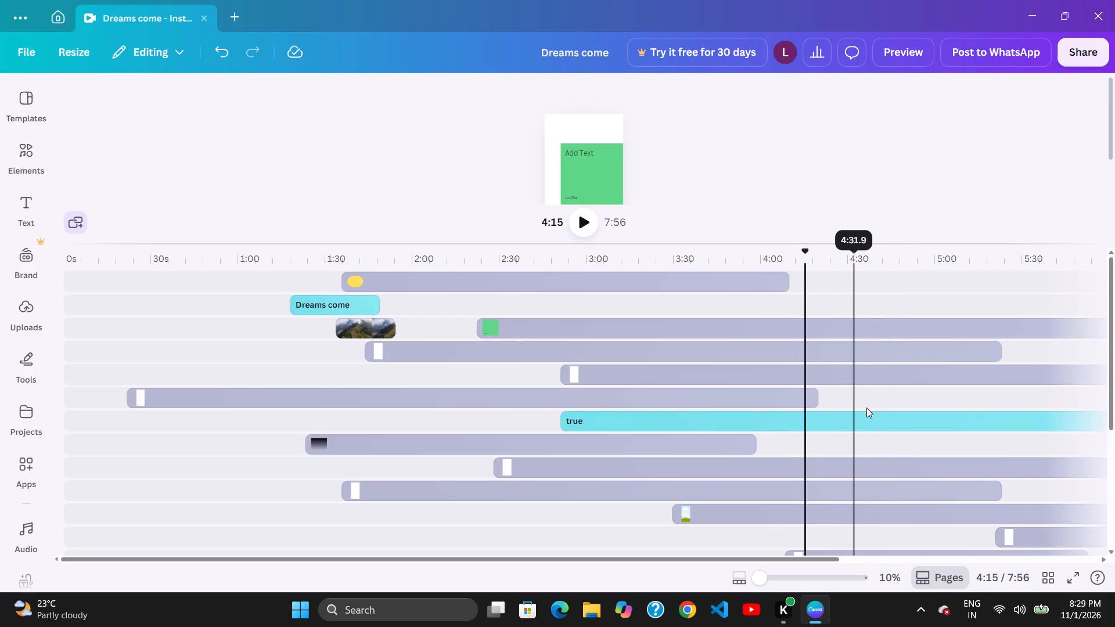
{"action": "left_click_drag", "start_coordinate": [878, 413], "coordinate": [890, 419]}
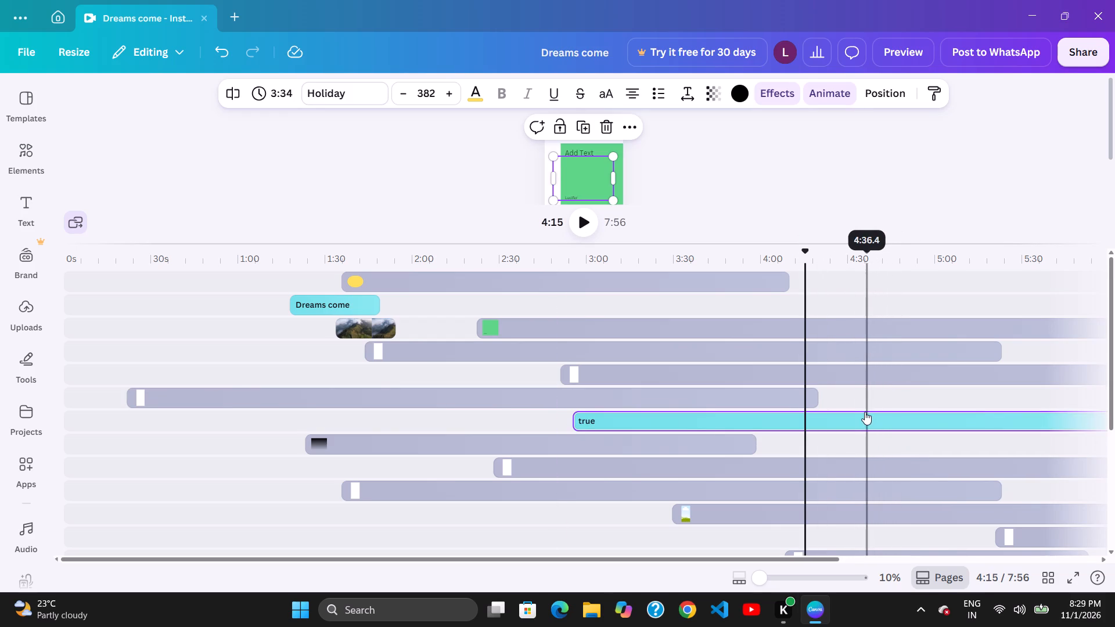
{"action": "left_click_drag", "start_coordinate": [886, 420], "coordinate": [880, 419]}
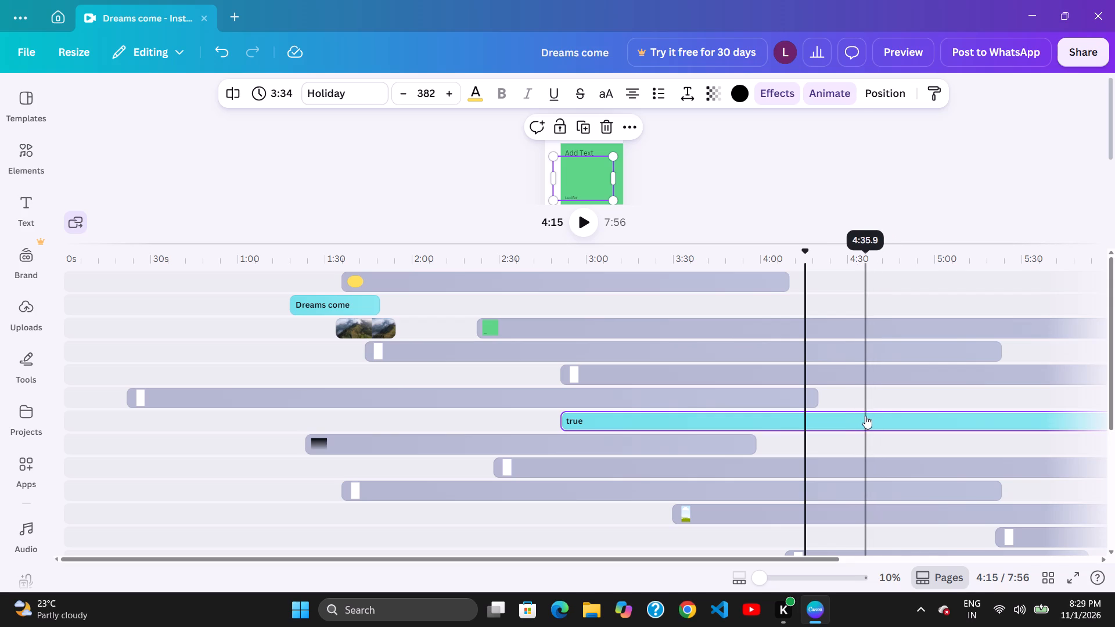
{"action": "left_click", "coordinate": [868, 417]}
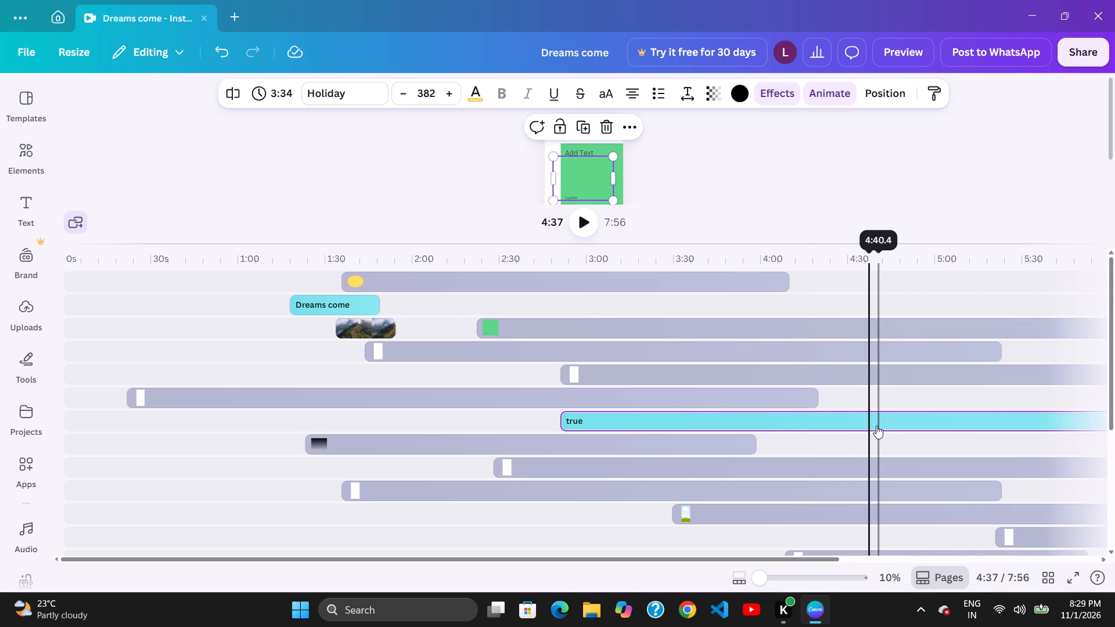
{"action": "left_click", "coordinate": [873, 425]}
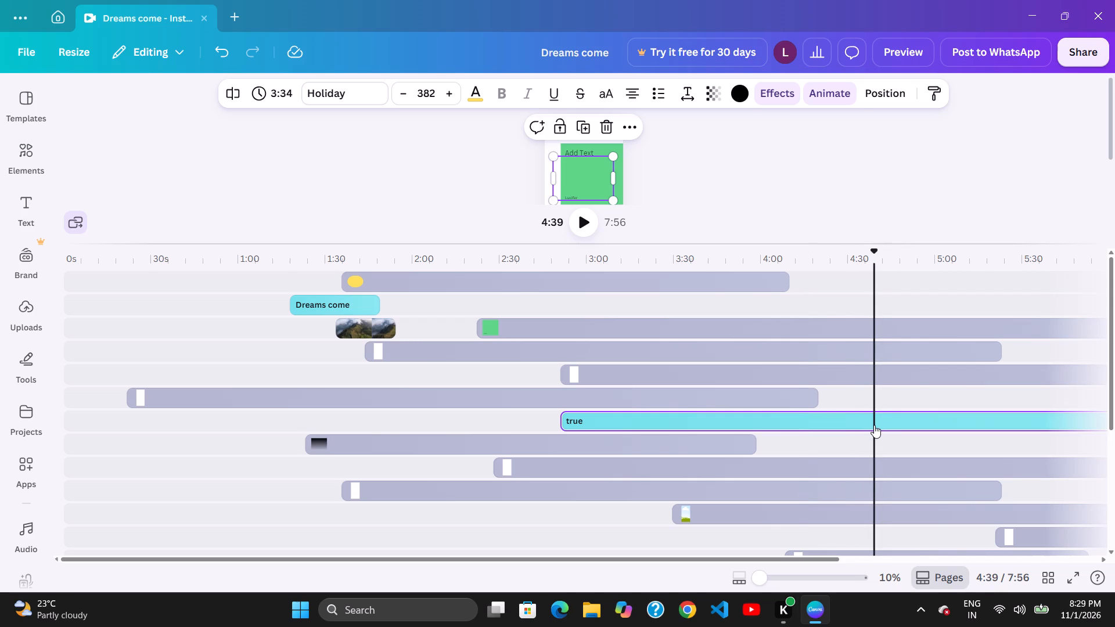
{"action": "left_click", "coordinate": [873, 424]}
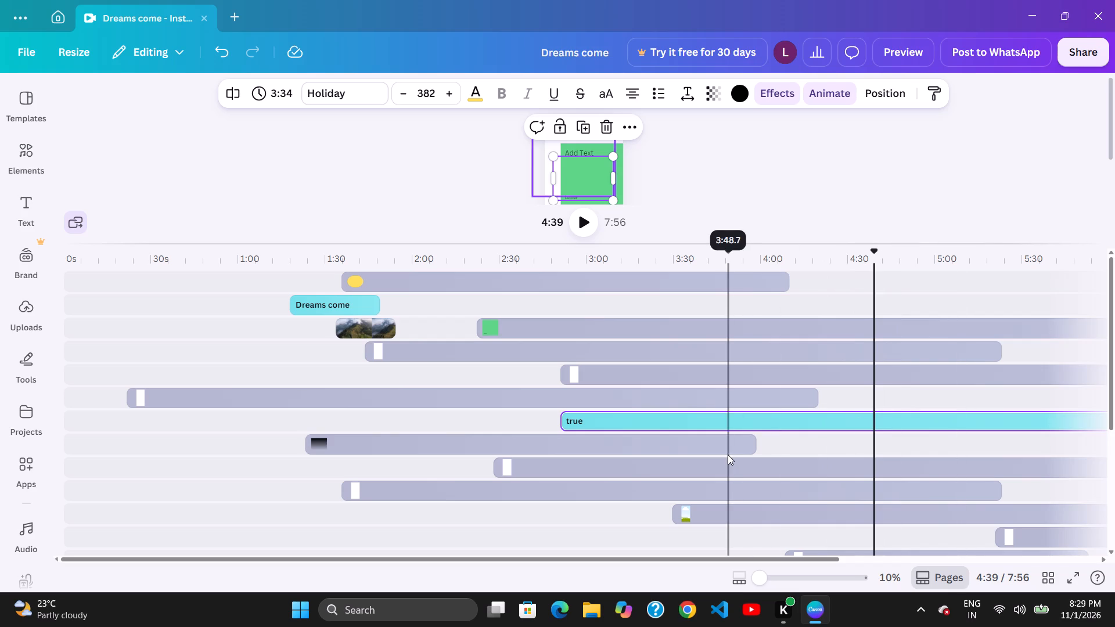
Move the black gradient clip on the eighth track slightly later so that it starts at about 1:25.
{"action": "left_click_drag", "start_coordinate": [729, 453], "coordinate": [734, 448]}
{"action": "left_click_drag", "start_coordinate": [847, 302], "coordinate": [825, 323]}
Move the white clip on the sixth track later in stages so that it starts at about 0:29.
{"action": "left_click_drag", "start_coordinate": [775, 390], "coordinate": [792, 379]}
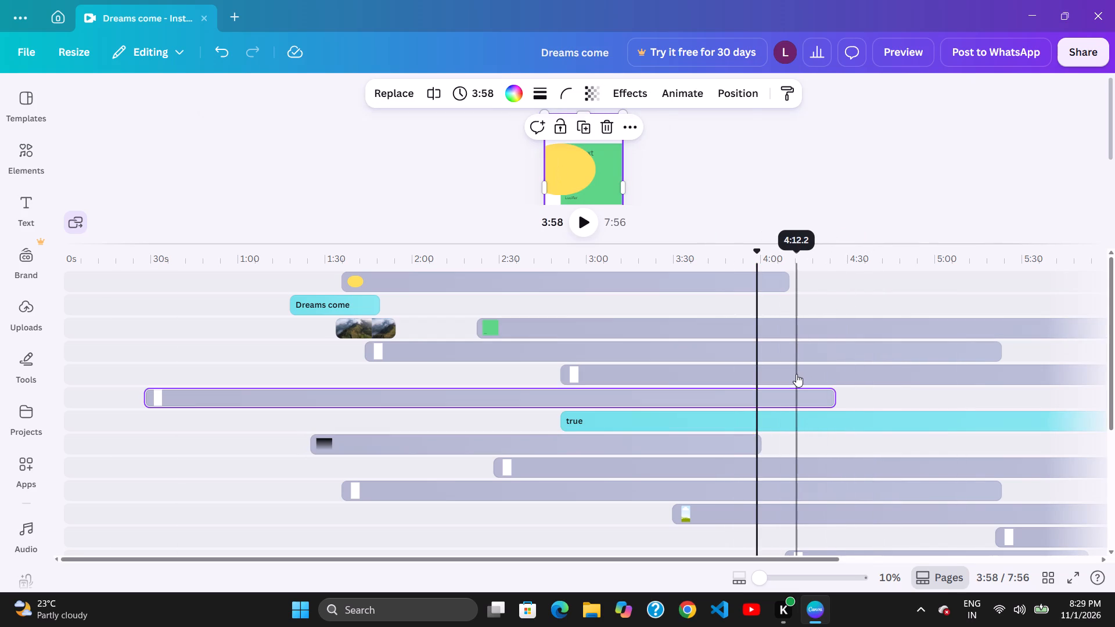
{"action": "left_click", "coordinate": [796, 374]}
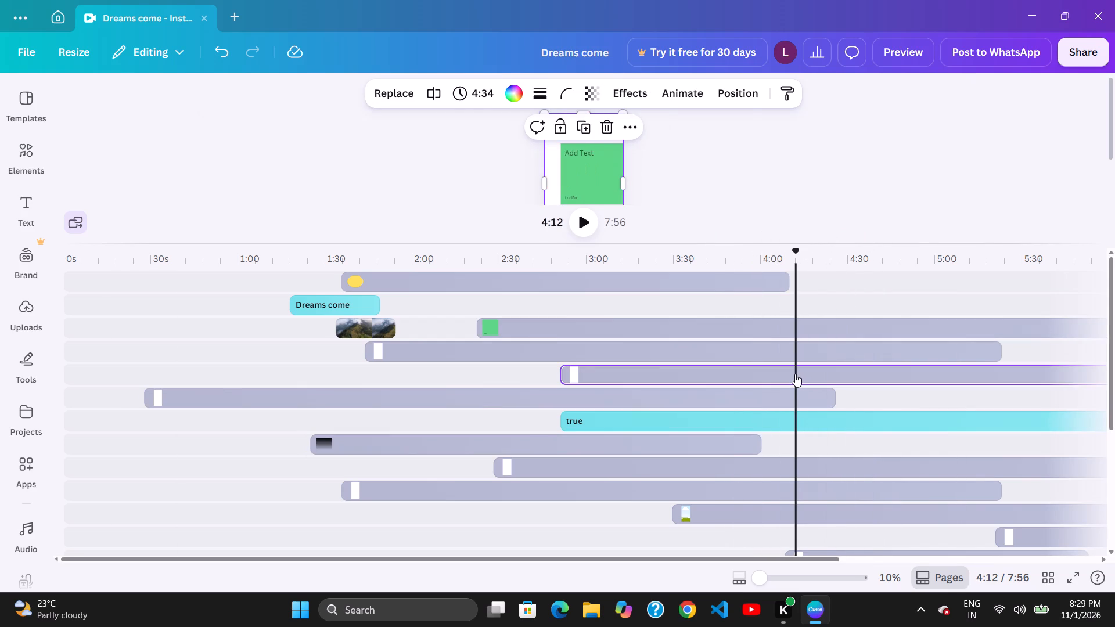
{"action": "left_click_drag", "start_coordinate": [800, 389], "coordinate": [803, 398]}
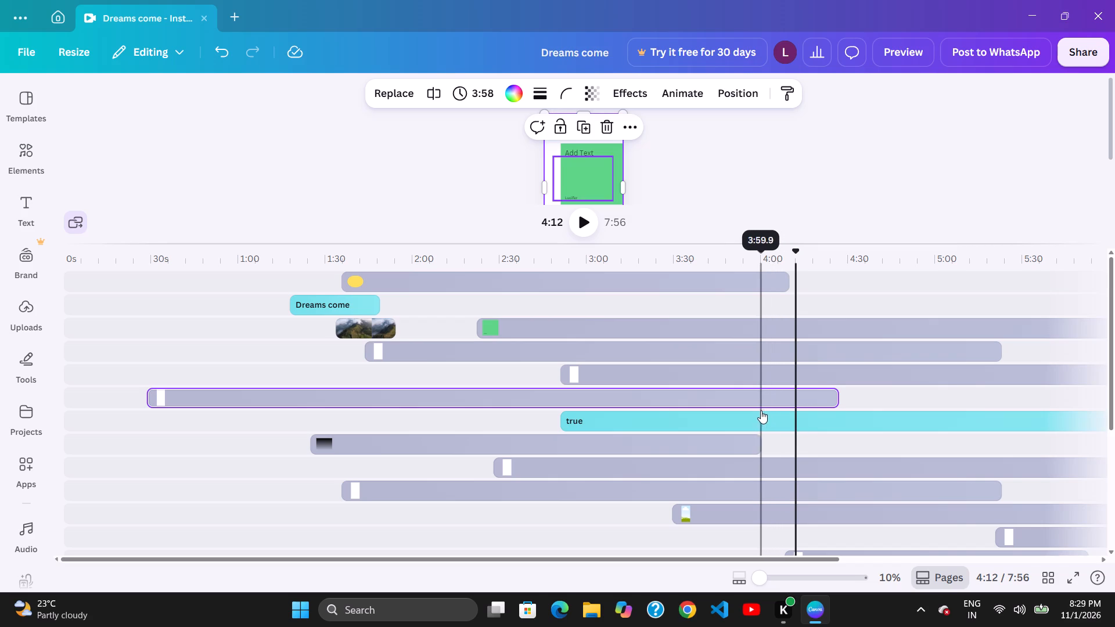
Move the yellow shape clip on the first track earlier so that it starts at about 1:30.
{"action": "left_click_drag", "start_coordinate": [424, 416], "coordinate": [534, 372]}
{"action": "left_click_drag", "start_coordinate": [715, 276], "coordinate": [699, 282]}
Shift the green clip on the third track back and forth, leaving its start at about 2:24.
{"action": "left_click_drag", "start_coordinate": [578, 334], "coordinate": [588, 330]}
{"action": "left_click", "coordinate": [651, 323]}
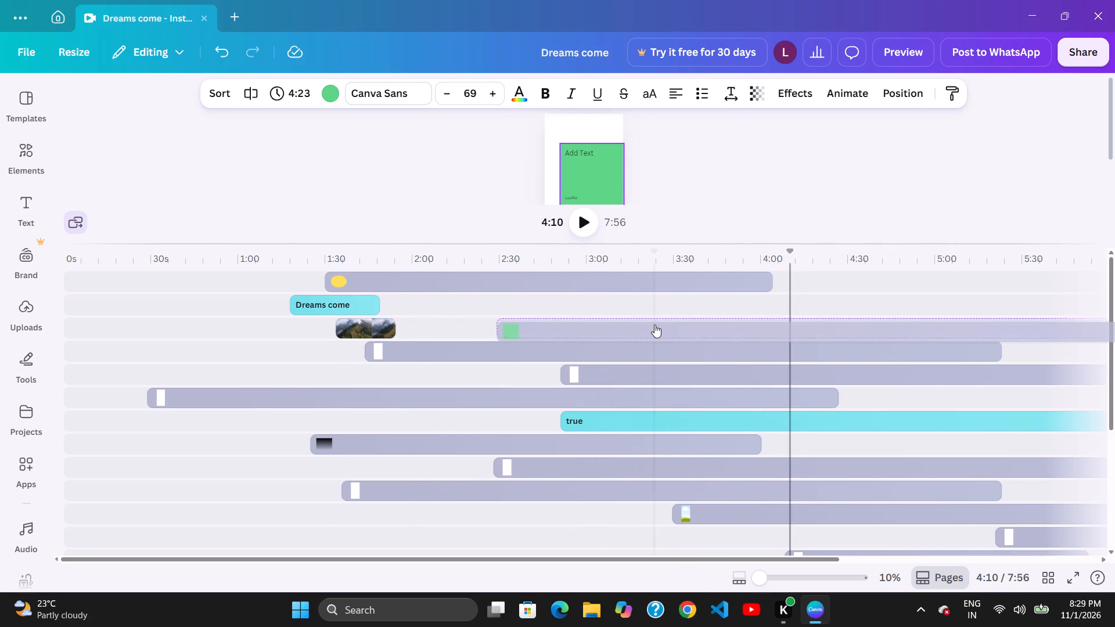
{"action": "left_click", "coordinate": [652, 325]}
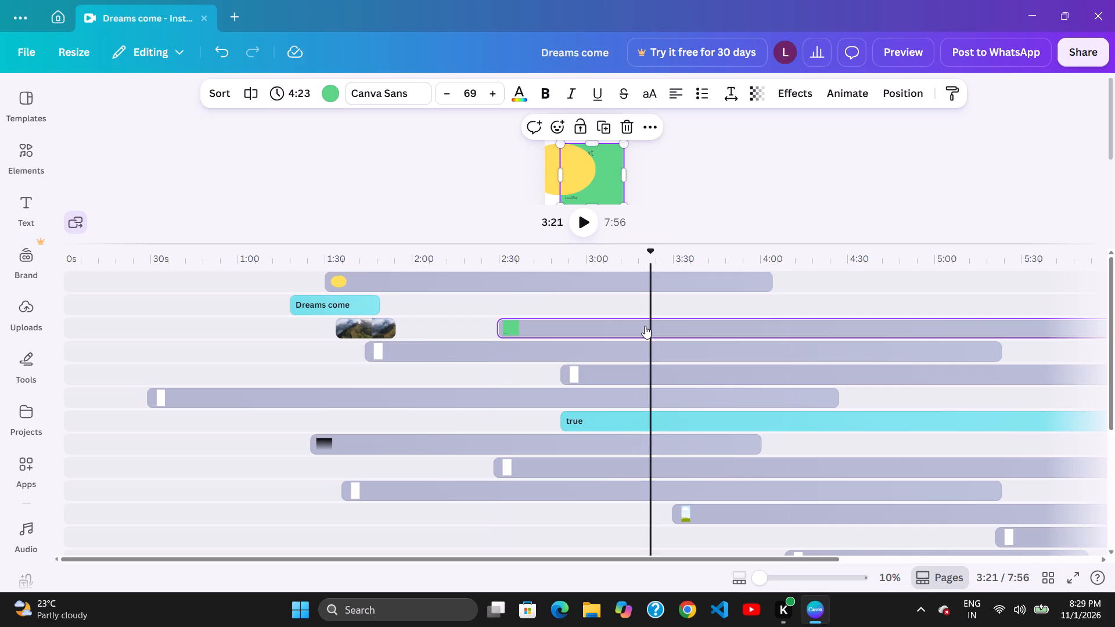
{"action": "left_click_drag", "start_coordinate": [654, 332], "coordinate": [654, 337]}
{"action": "left_click", "coordinate": [657, 336]}
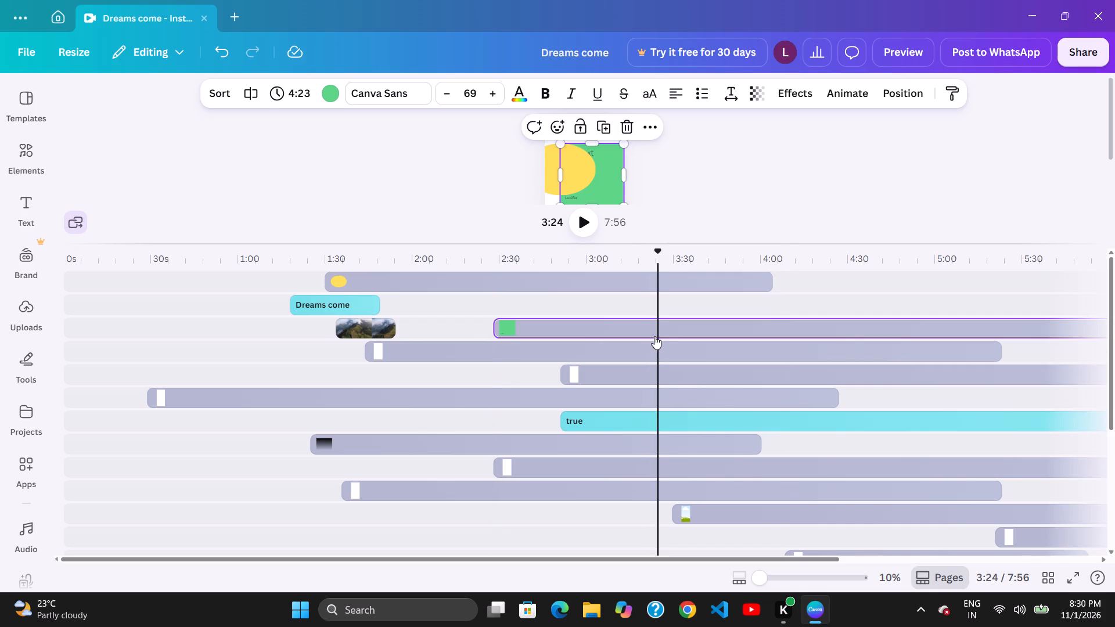
{"action": "left_click_drag", "start_coordinate": [658, 338], "coordinate": [646, 341]}
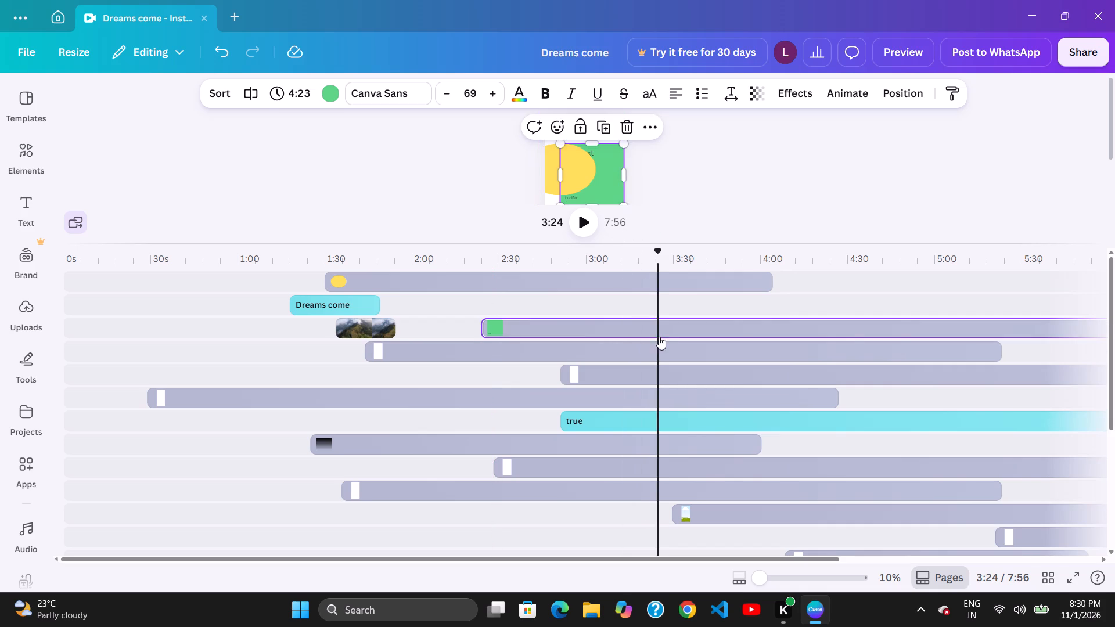
{"action": "left_click_drag", "start_coordinate": [710, 297], "coordinate": [616, 319]}
{"action": "left_click", "coordinate": [616, 323]}
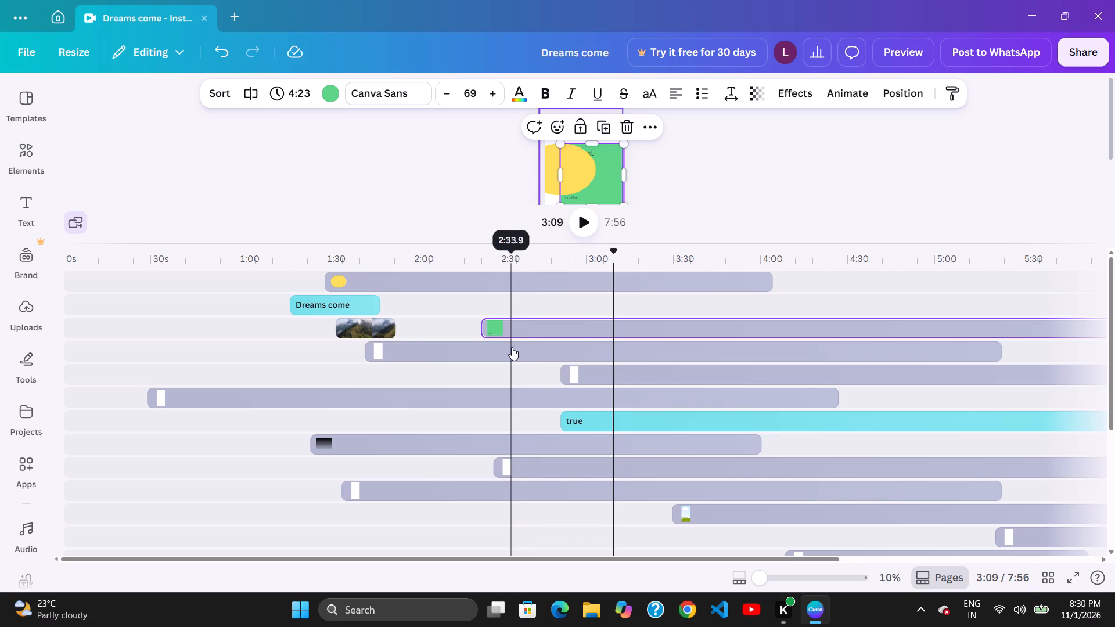
Move the white clip on the fourth track slightly earlier so that it starts at about 1:41.
{"action": "left_click_drag", "start_coordinate": [574, 345], "coordinate": [569, 344]}
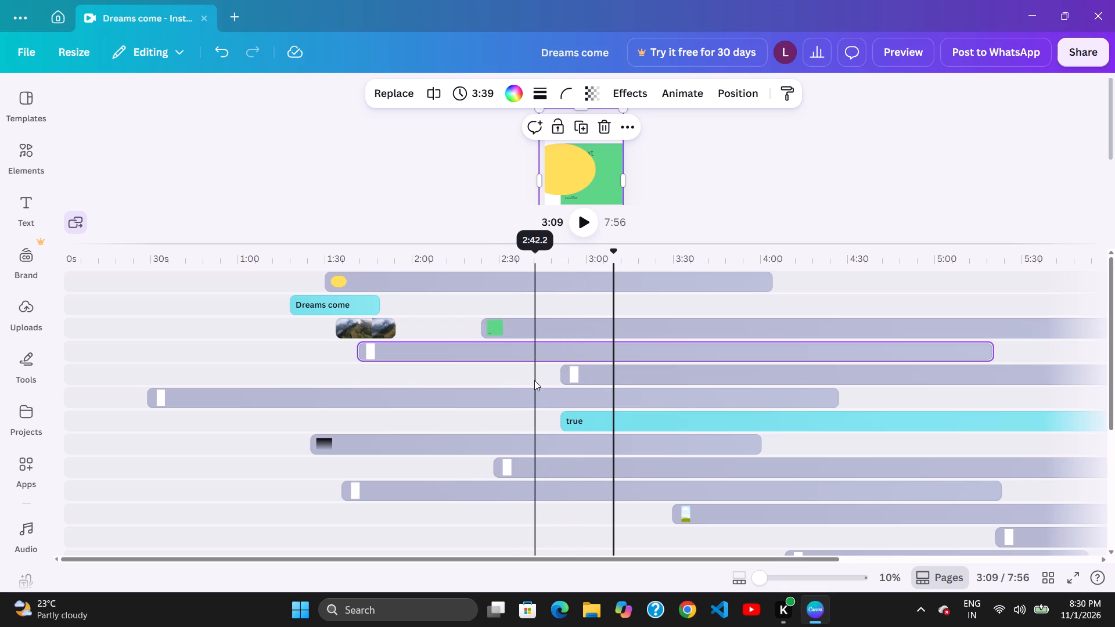
Move the white clip on the sixth track later so that it starts at about 0:38.
{"action": "left_click_drag", "start_coordinate": [573, 387], "coordinate": [608, 384]}
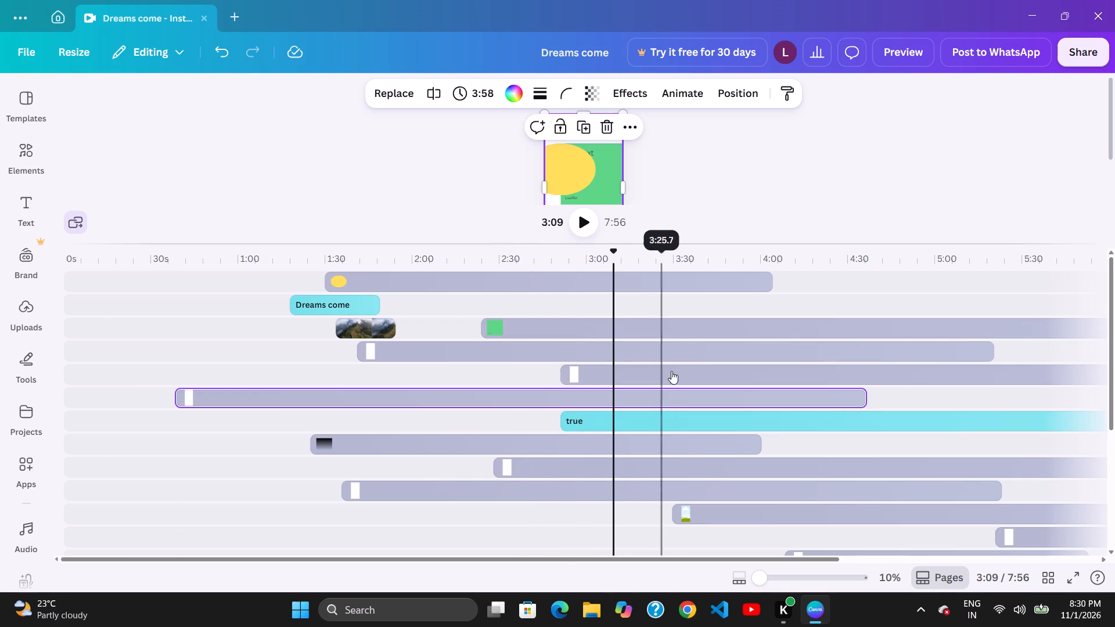
Move the white clip on the fourth track earlier to start at about 1:30 and the fifth-track white clip later to about 3:01.
{"action": "left_click_drag", "start_coordinate": [672, 371], "coordinate": [654, 373]}
{"action": "left_click_drag", "start_coordinate": [589, 376], "coordinate": [620, 370]}
{"action": "left_click_drag", "start_coordinate": [671, 361], "coordinate": [651, 363]}
{"action": "left_click_drag", "start_coordinate": [600, 366], "coordinate": [616, 365]}
{"action": "left_click_drag", "start_coordinate": [675, 352], "coordinate": [670, 352]}
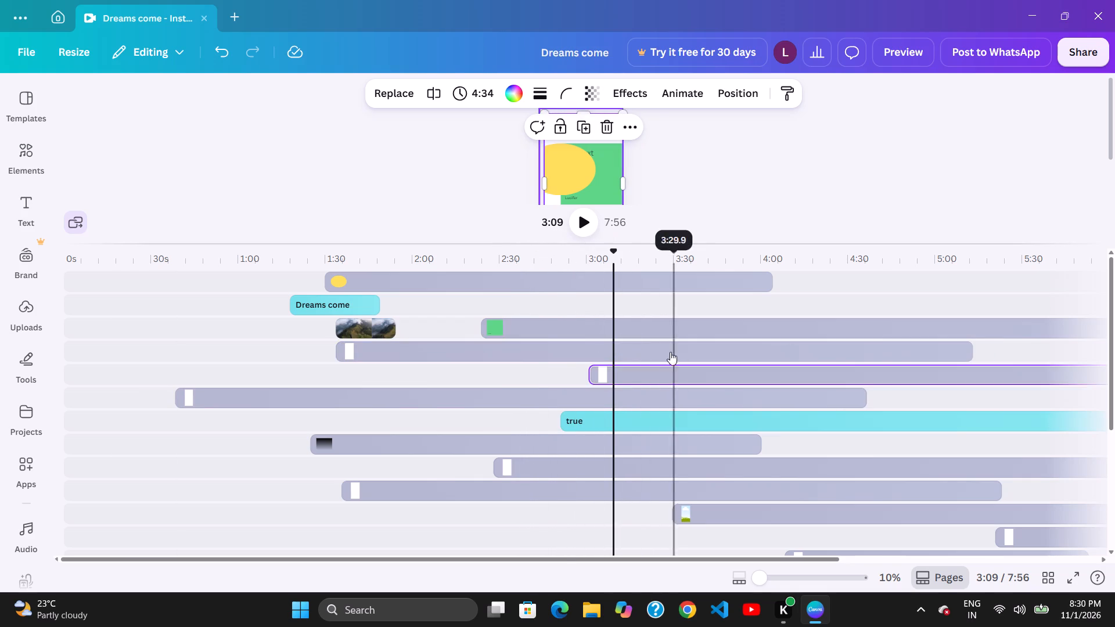
{"action": "left_click_drag", "start_coordinate": [670, 352], "coordinate": [669, 352]}
Move the green clip on the third track slightly later so that it starts at about 2:28.
{"action": "left_click_drag", "start_coordinate": [538, 332], "coordinate": [555, 331]}
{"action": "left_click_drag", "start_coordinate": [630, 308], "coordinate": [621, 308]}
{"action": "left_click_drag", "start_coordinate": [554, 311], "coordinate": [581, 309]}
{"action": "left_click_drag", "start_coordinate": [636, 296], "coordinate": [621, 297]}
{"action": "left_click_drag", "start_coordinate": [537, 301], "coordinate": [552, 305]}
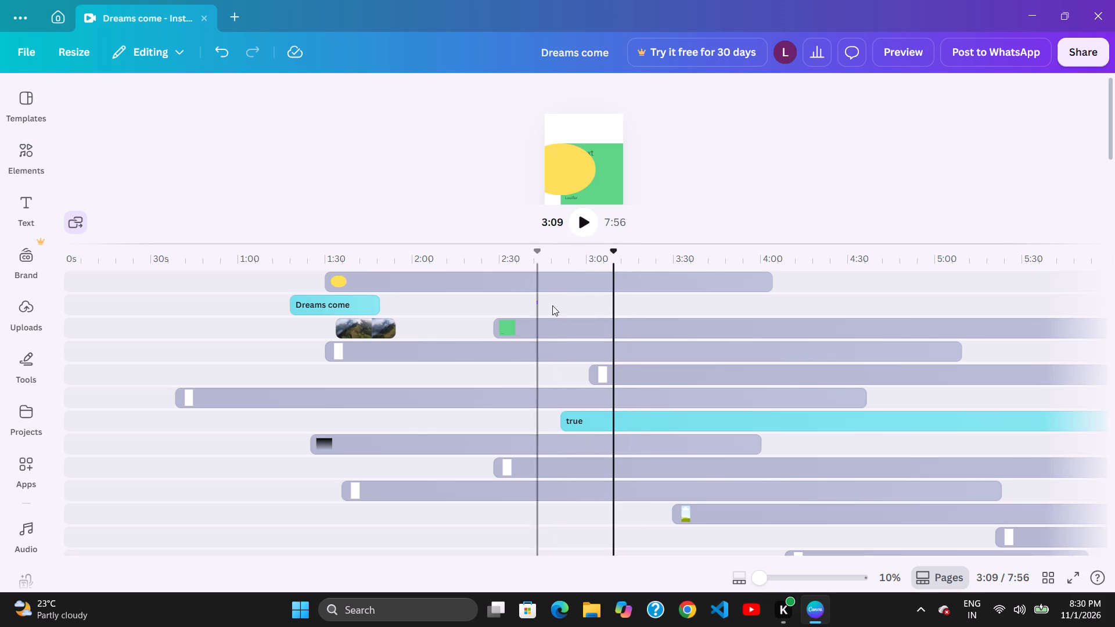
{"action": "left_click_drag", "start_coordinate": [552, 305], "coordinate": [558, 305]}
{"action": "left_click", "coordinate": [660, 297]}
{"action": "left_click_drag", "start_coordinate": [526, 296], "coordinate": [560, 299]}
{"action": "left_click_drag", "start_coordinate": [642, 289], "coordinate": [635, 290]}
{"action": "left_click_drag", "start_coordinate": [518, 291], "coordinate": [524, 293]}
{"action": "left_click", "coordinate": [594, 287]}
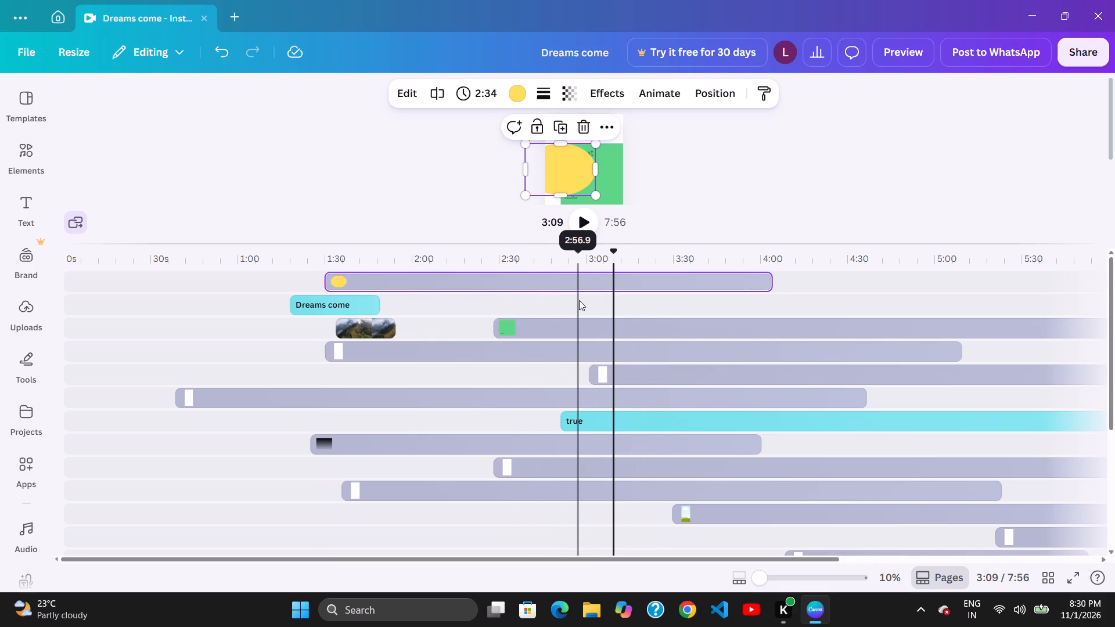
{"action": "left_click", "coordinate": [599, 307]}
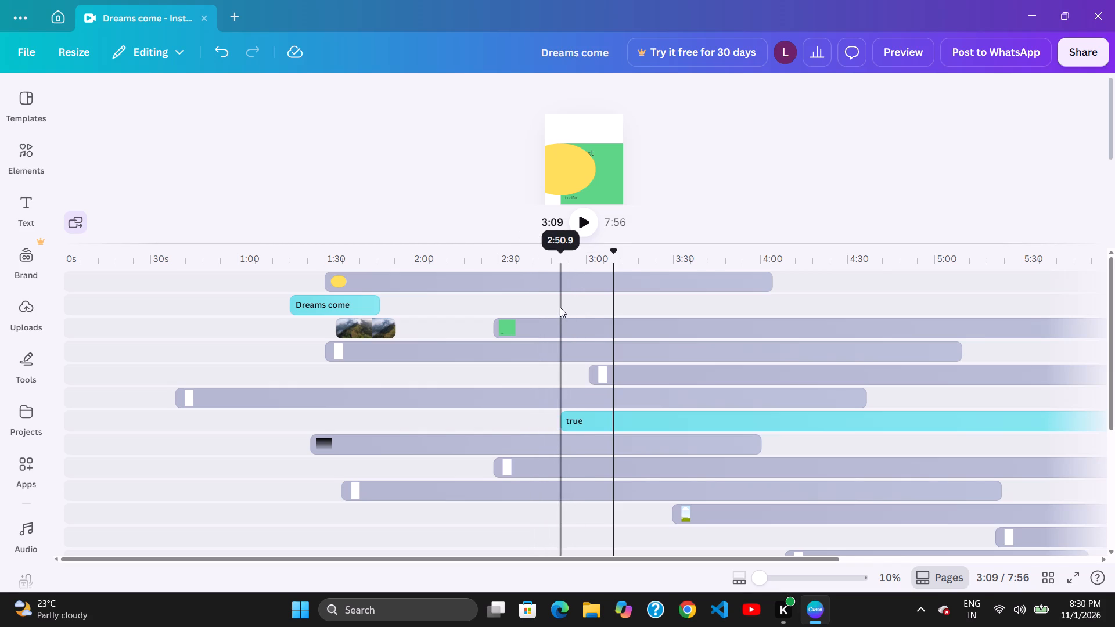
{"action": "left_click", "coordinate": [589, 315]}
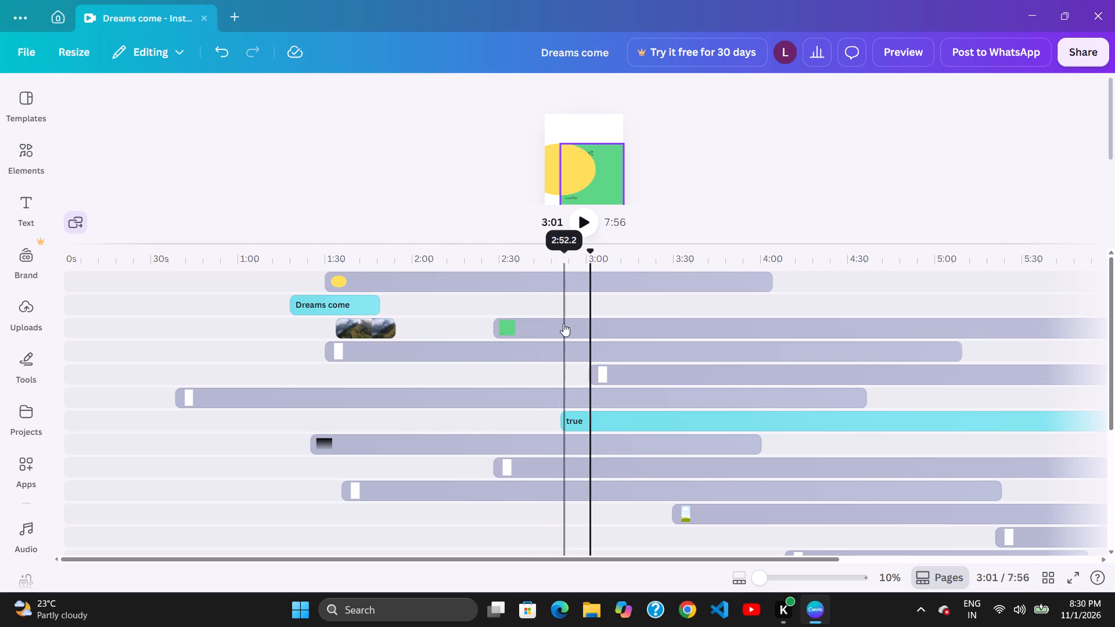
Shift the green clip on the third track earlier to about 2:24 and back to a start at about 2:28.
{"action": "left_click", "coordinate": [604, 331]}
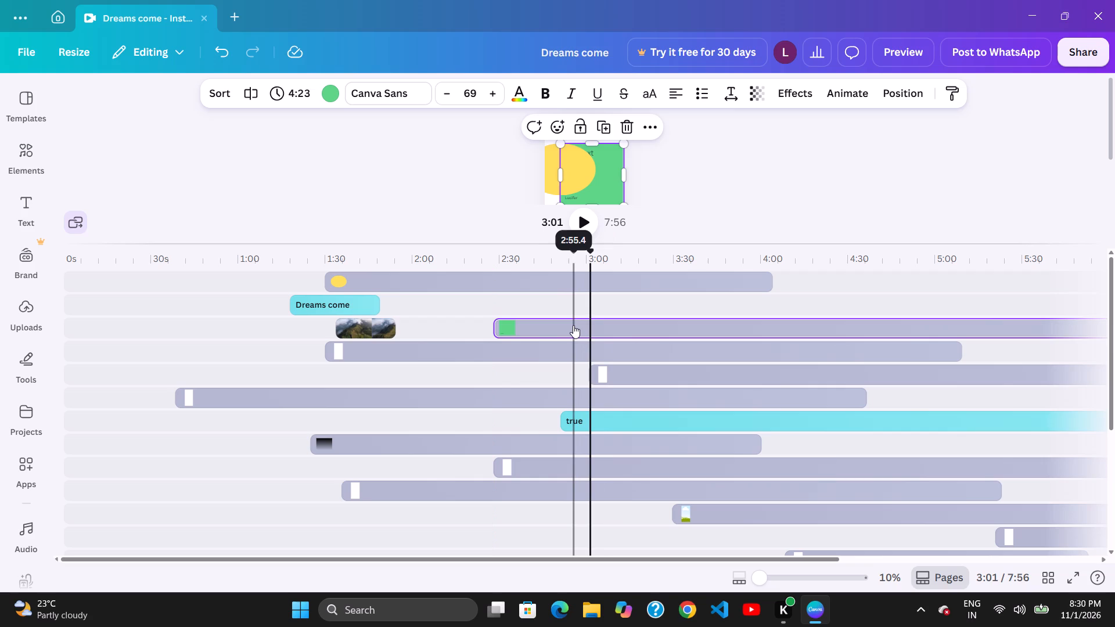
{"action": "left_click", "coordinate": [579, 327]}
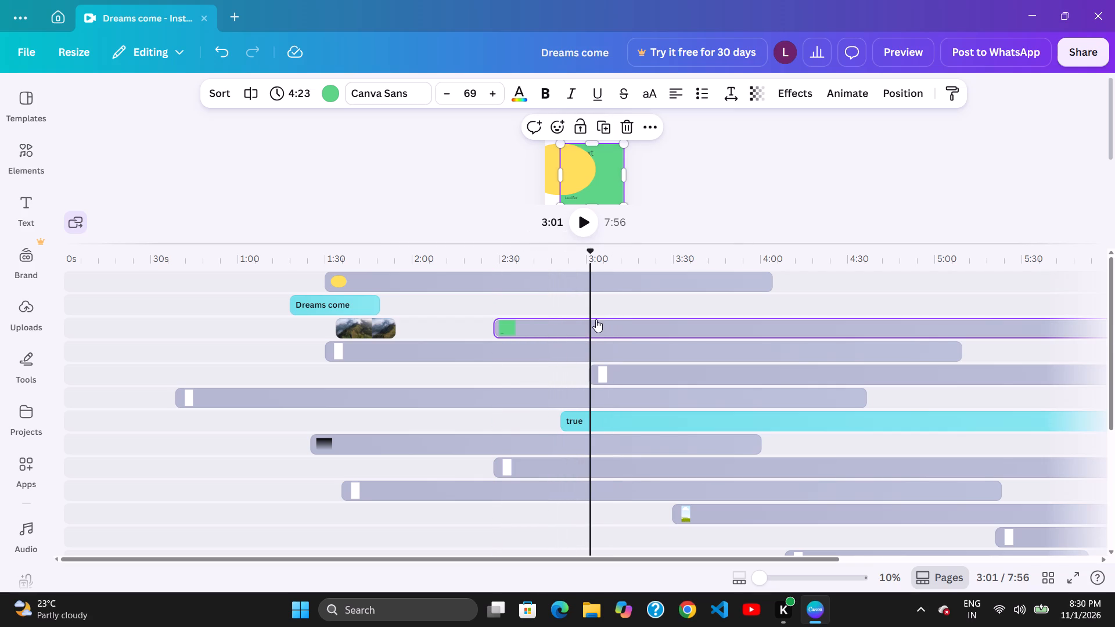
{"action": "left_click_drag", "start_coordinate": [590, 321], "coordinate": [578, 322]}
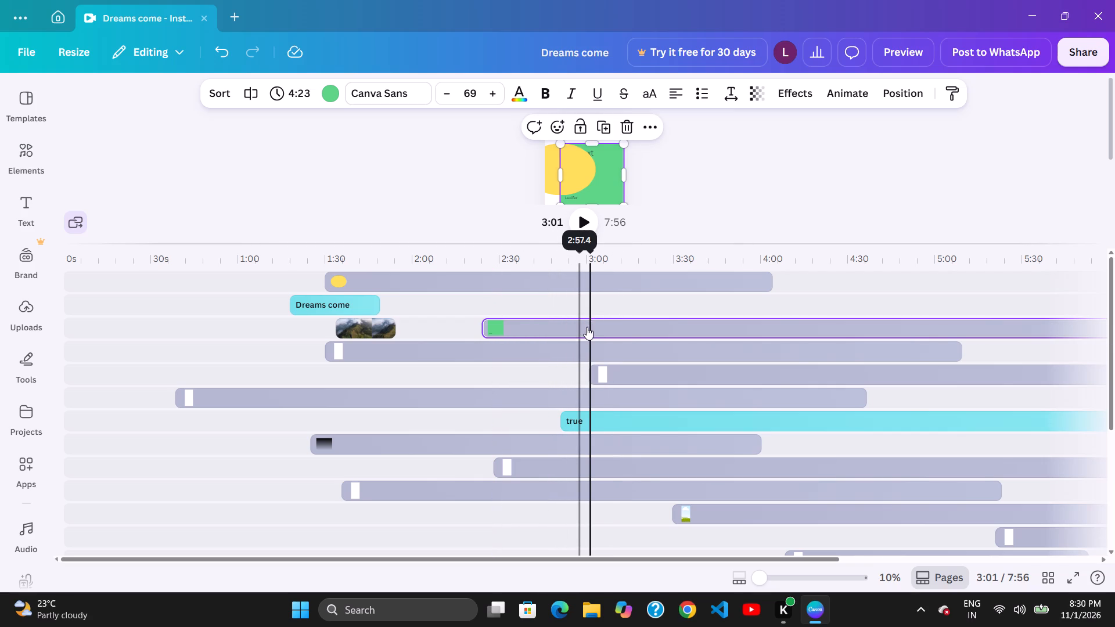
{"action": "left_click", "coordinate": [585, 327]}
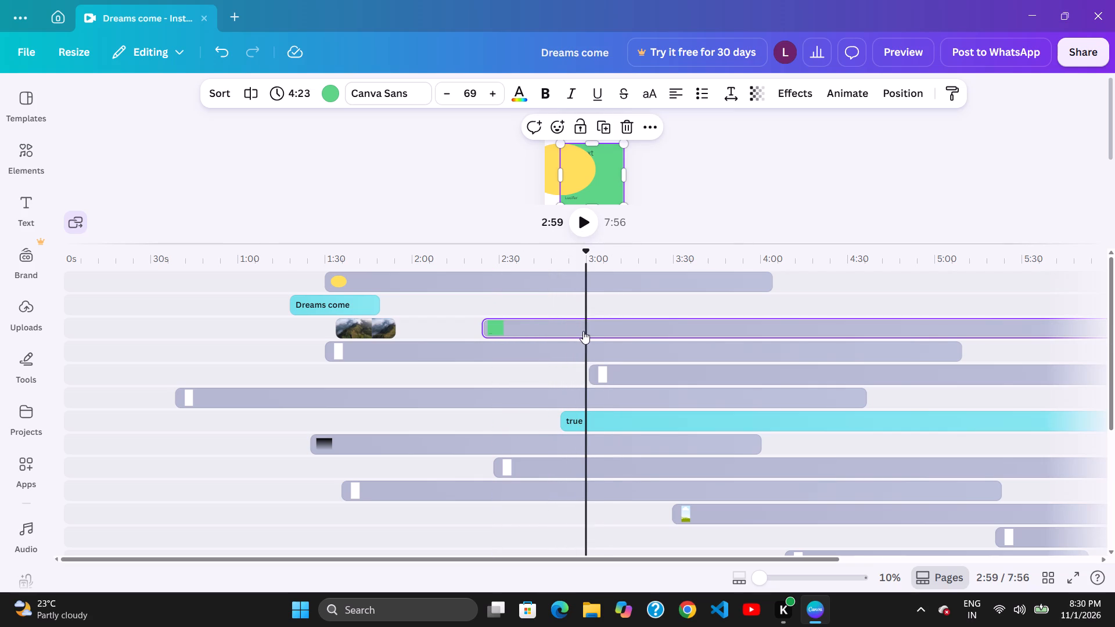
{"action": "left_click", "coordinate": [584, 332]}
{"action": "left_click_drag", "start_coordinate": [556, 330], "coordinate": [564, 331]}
Move the yellow shape clip on the first track slightly earlier so that it starts at about 1:28.
{"action": "left_click_drag", "start_coordinate": [605, 280], "coordinate": [598, 286]}
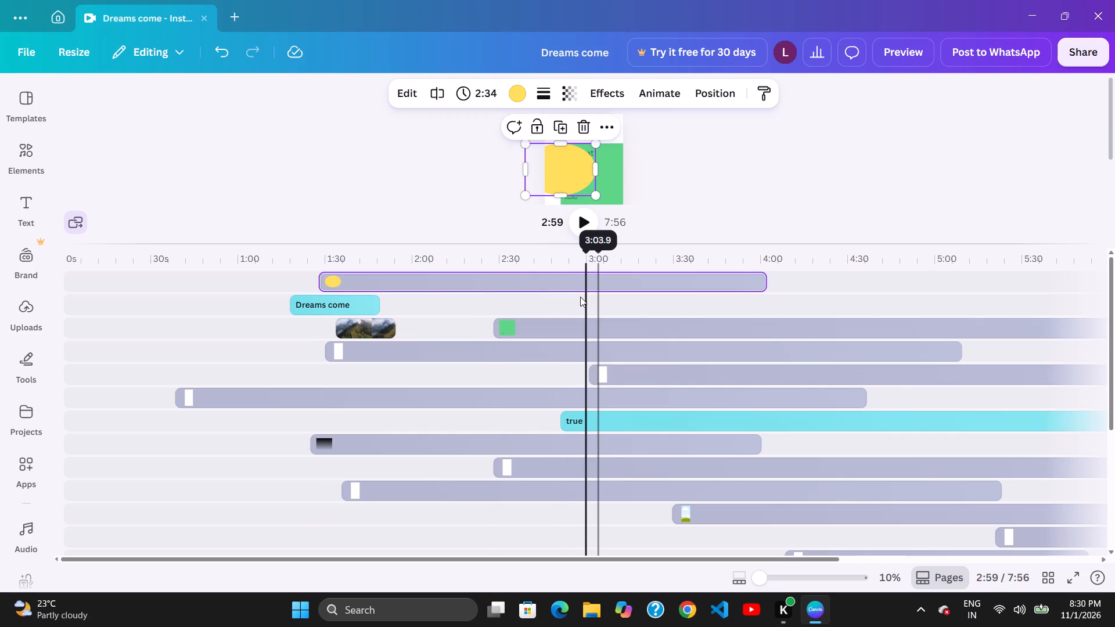
{"action": "left_click", "coordinate": [602, 306]}
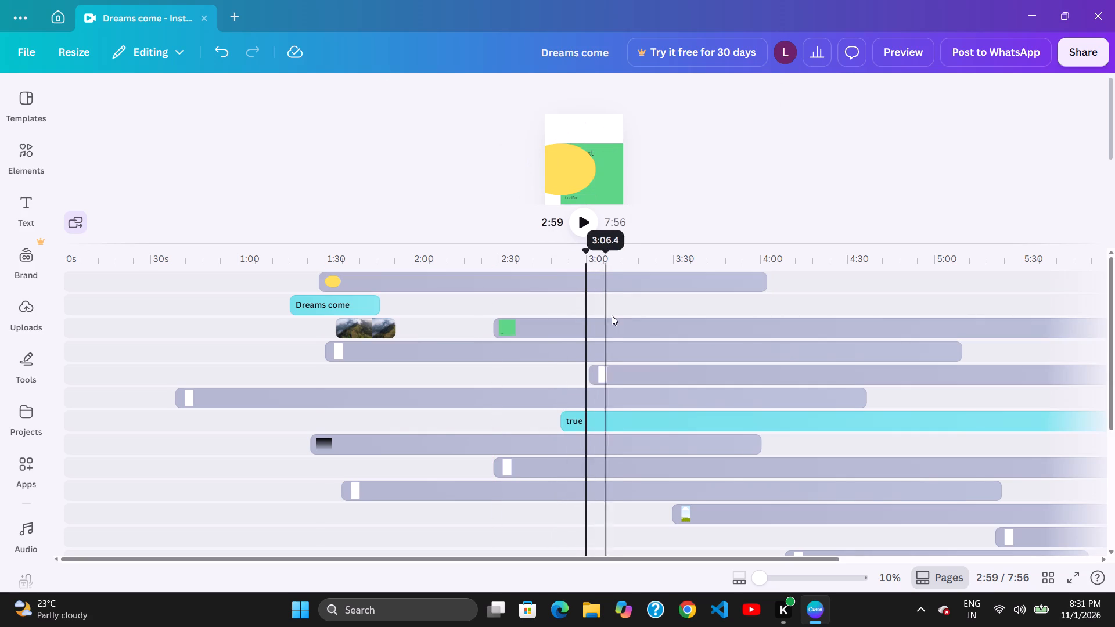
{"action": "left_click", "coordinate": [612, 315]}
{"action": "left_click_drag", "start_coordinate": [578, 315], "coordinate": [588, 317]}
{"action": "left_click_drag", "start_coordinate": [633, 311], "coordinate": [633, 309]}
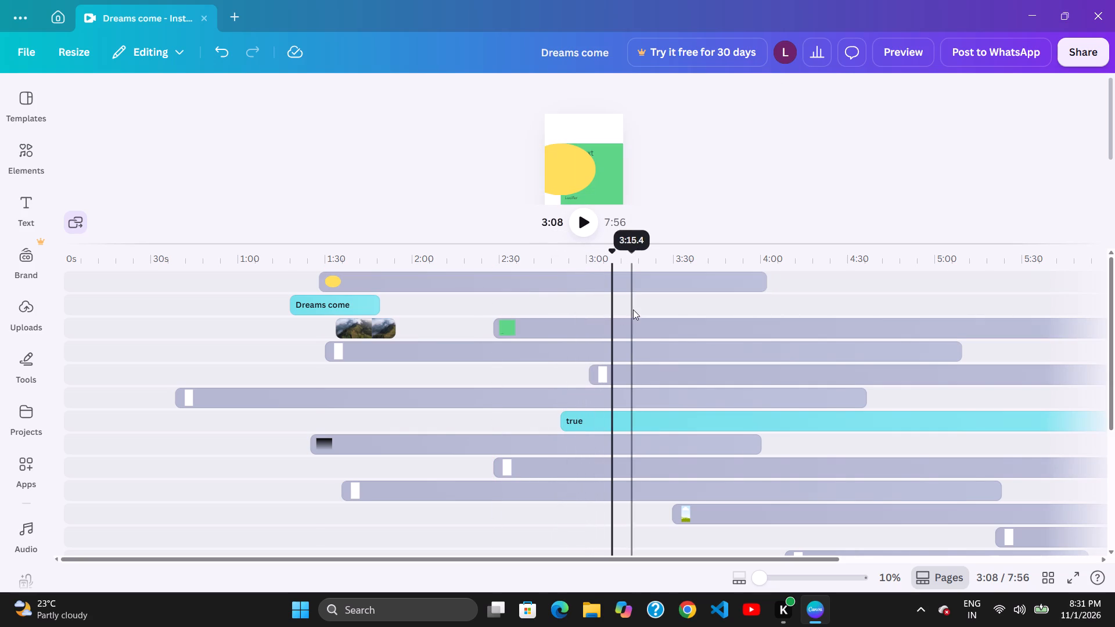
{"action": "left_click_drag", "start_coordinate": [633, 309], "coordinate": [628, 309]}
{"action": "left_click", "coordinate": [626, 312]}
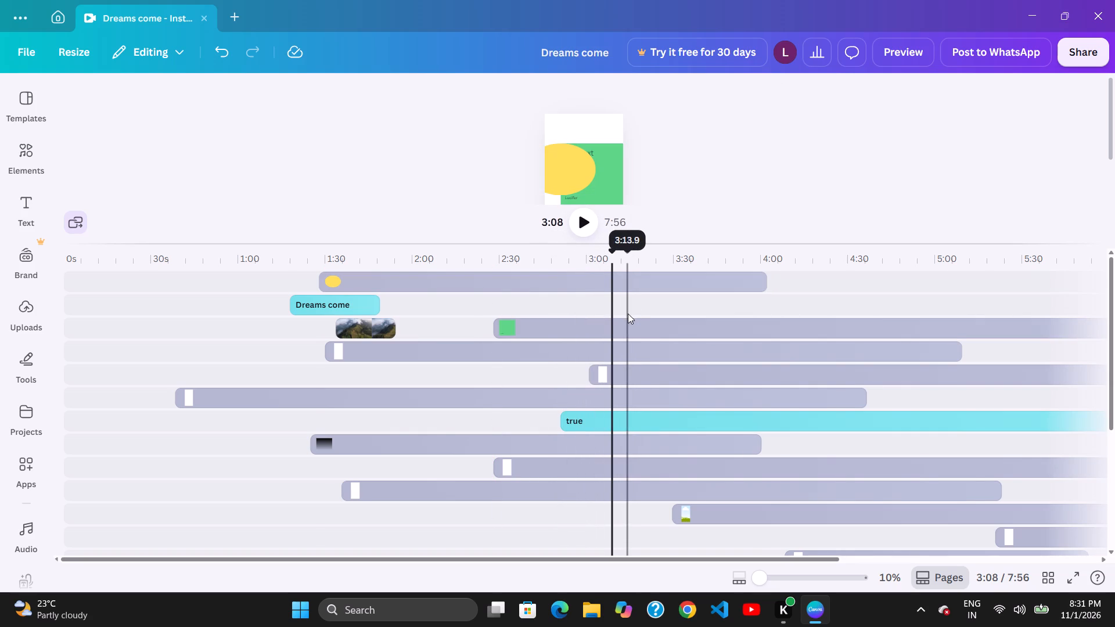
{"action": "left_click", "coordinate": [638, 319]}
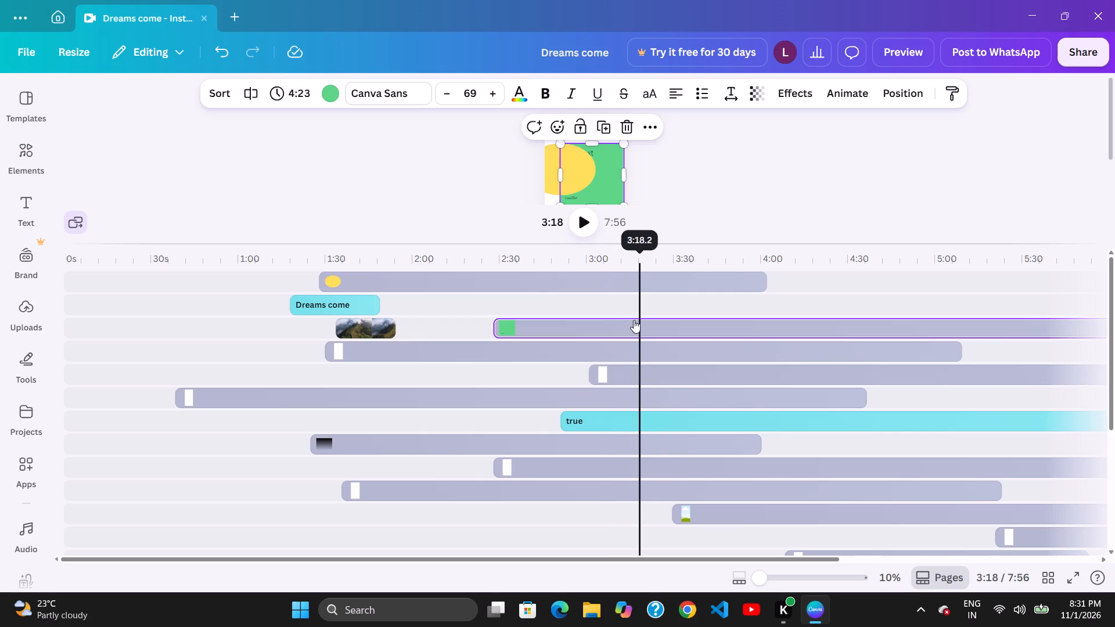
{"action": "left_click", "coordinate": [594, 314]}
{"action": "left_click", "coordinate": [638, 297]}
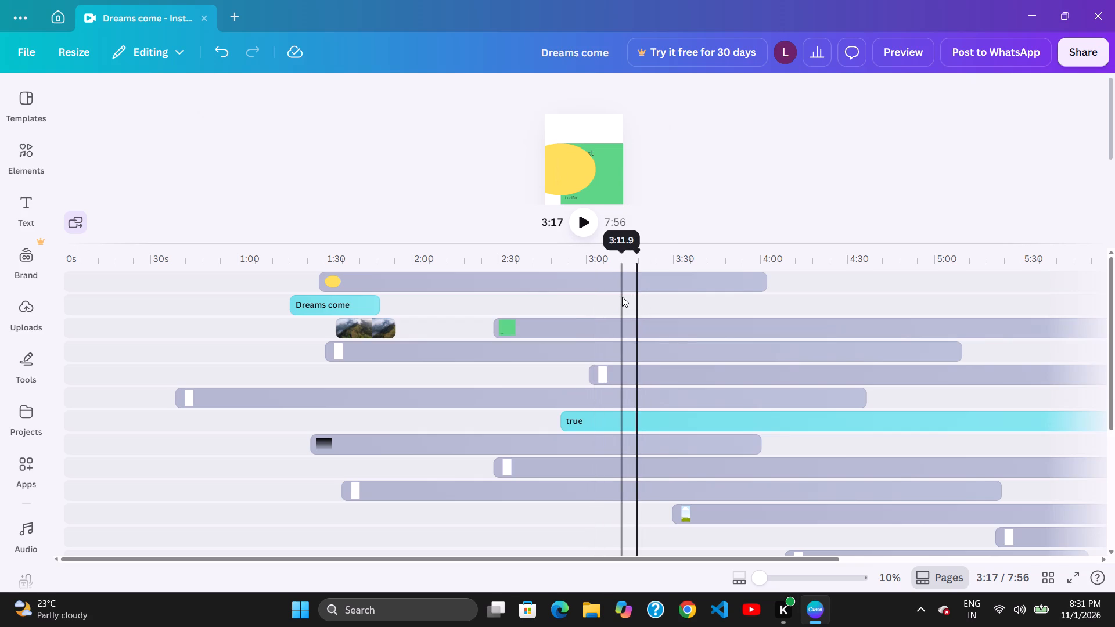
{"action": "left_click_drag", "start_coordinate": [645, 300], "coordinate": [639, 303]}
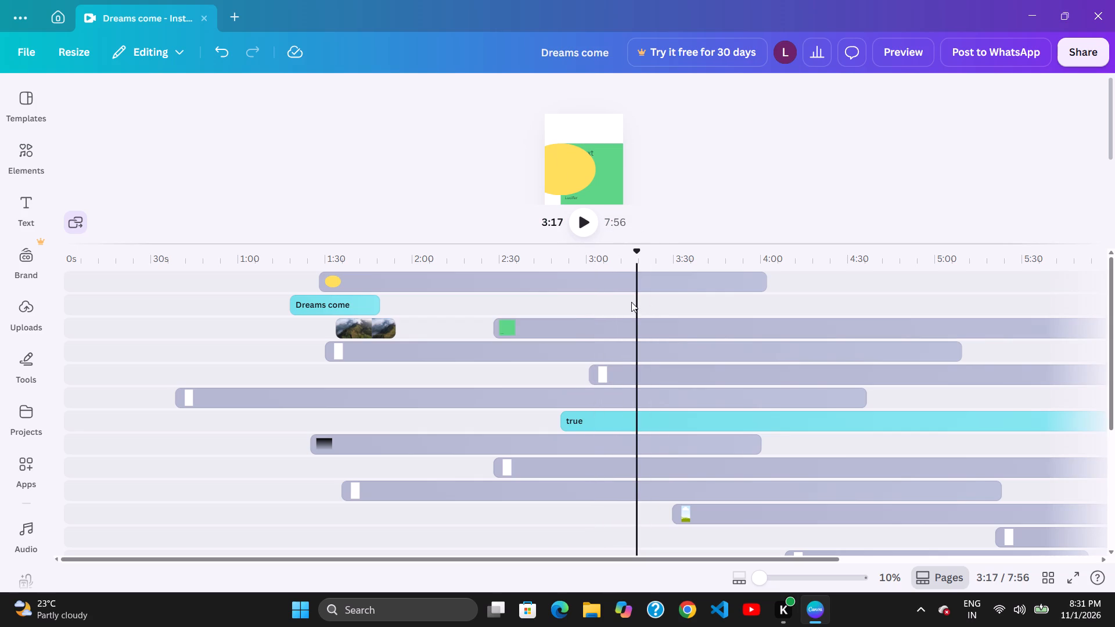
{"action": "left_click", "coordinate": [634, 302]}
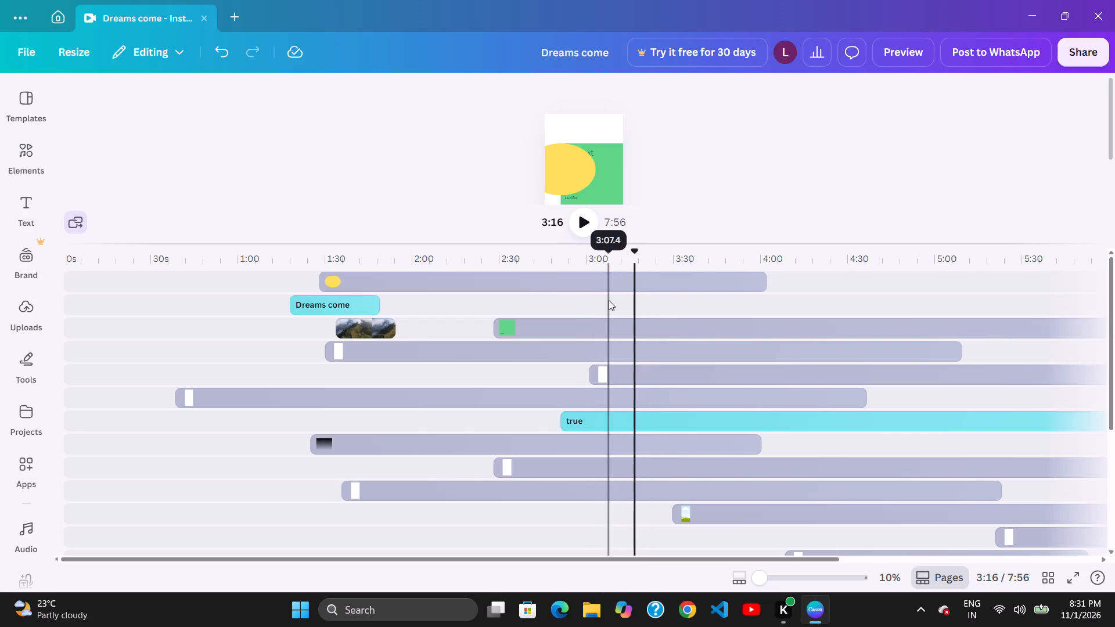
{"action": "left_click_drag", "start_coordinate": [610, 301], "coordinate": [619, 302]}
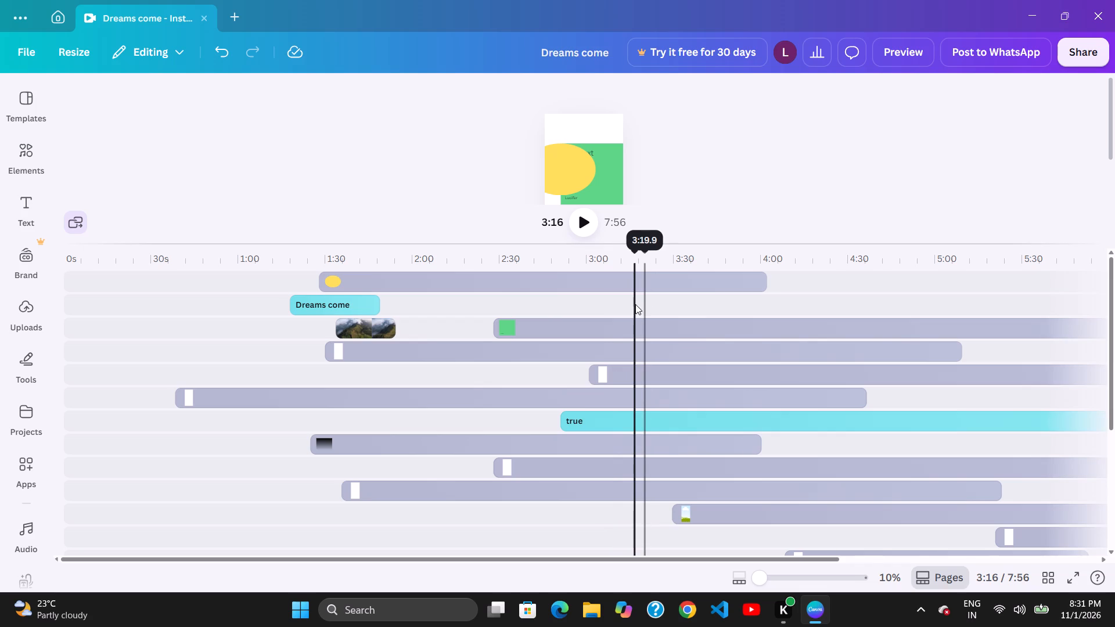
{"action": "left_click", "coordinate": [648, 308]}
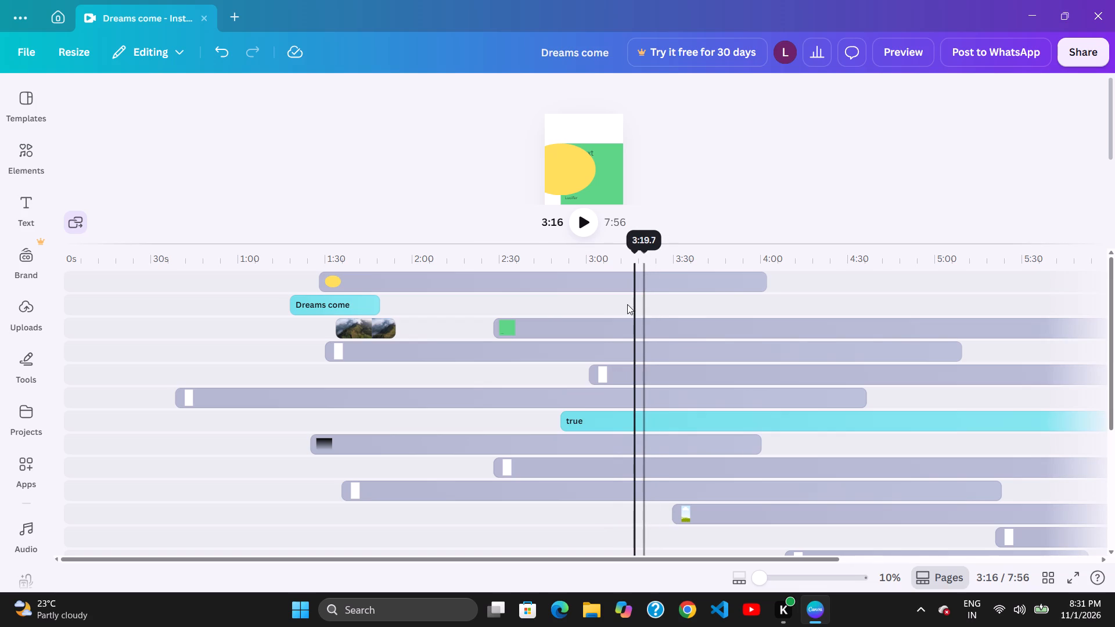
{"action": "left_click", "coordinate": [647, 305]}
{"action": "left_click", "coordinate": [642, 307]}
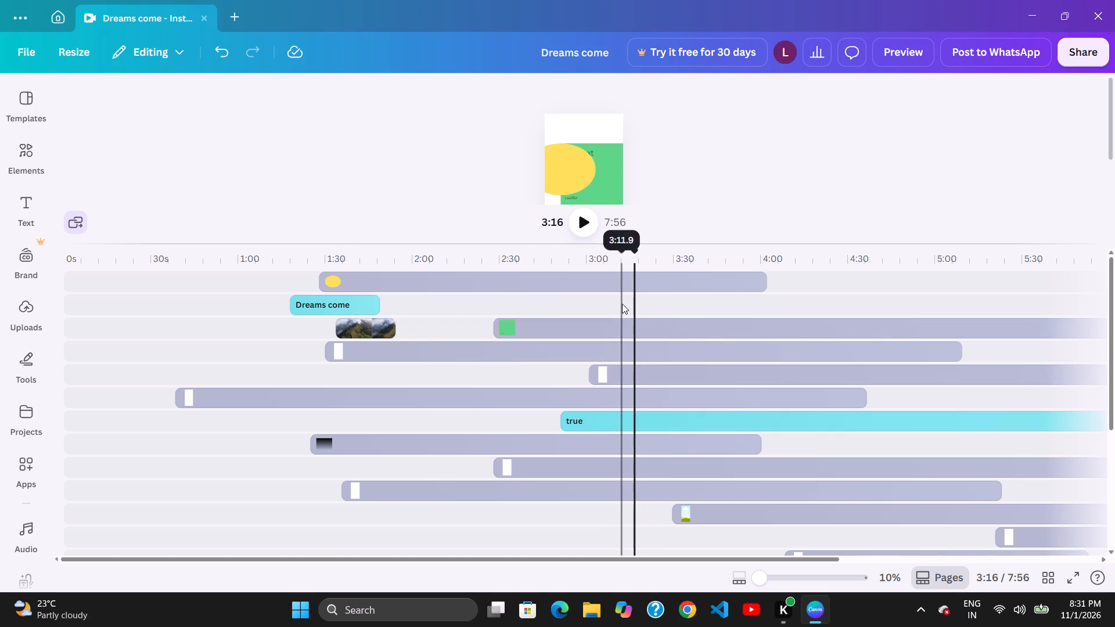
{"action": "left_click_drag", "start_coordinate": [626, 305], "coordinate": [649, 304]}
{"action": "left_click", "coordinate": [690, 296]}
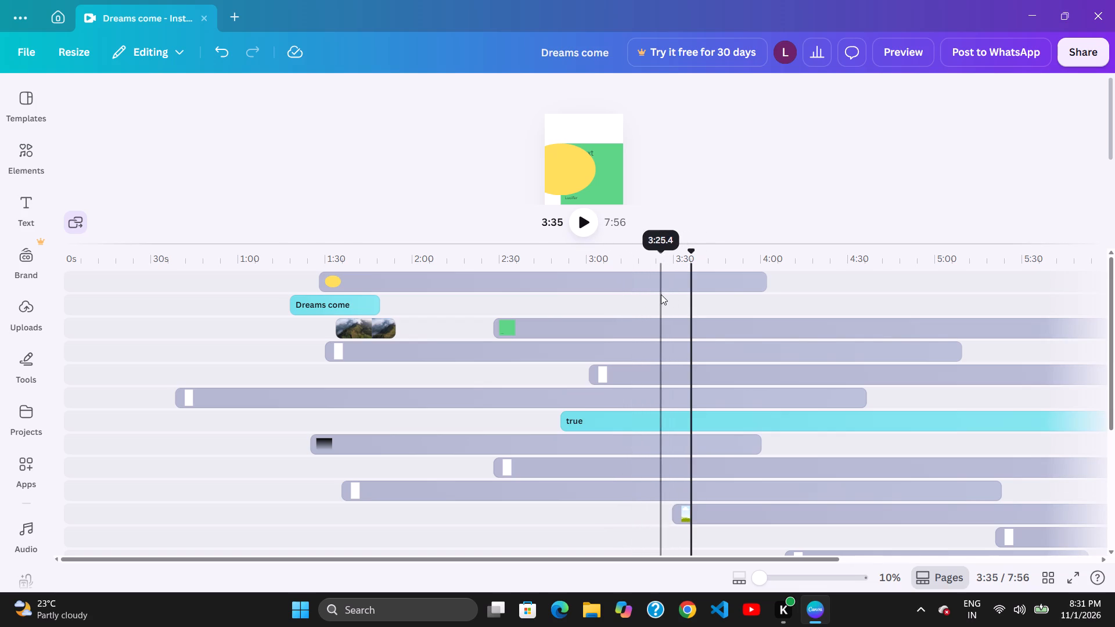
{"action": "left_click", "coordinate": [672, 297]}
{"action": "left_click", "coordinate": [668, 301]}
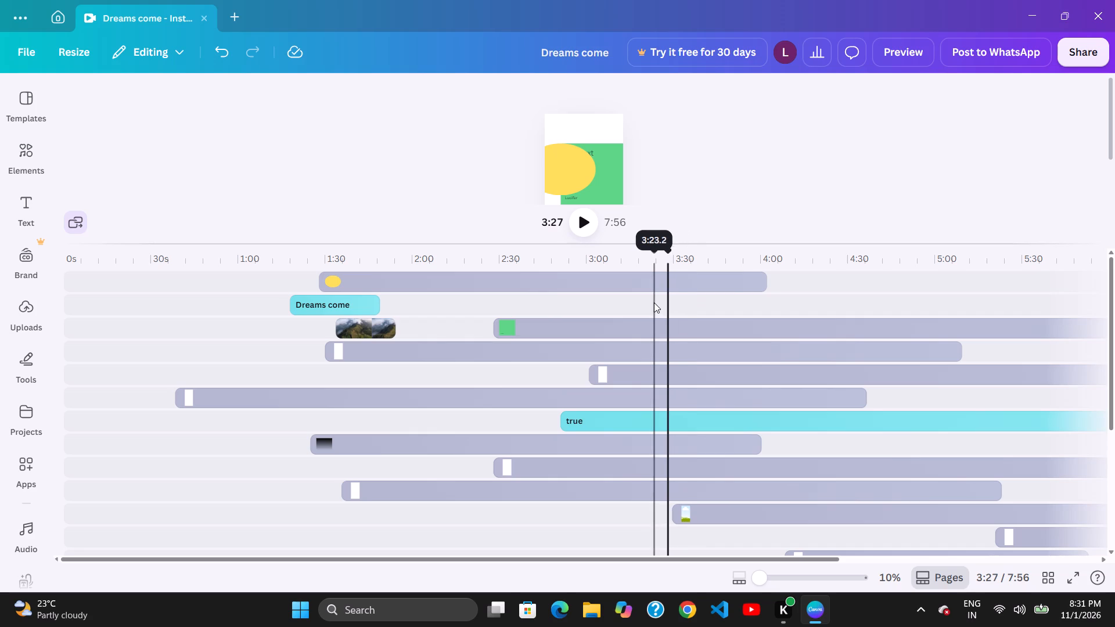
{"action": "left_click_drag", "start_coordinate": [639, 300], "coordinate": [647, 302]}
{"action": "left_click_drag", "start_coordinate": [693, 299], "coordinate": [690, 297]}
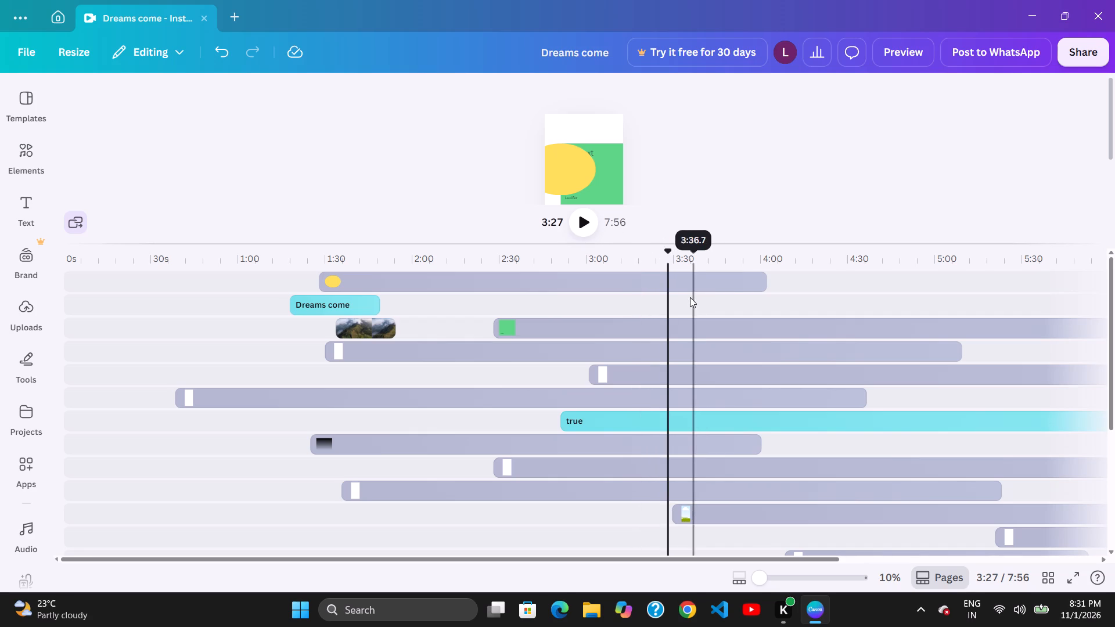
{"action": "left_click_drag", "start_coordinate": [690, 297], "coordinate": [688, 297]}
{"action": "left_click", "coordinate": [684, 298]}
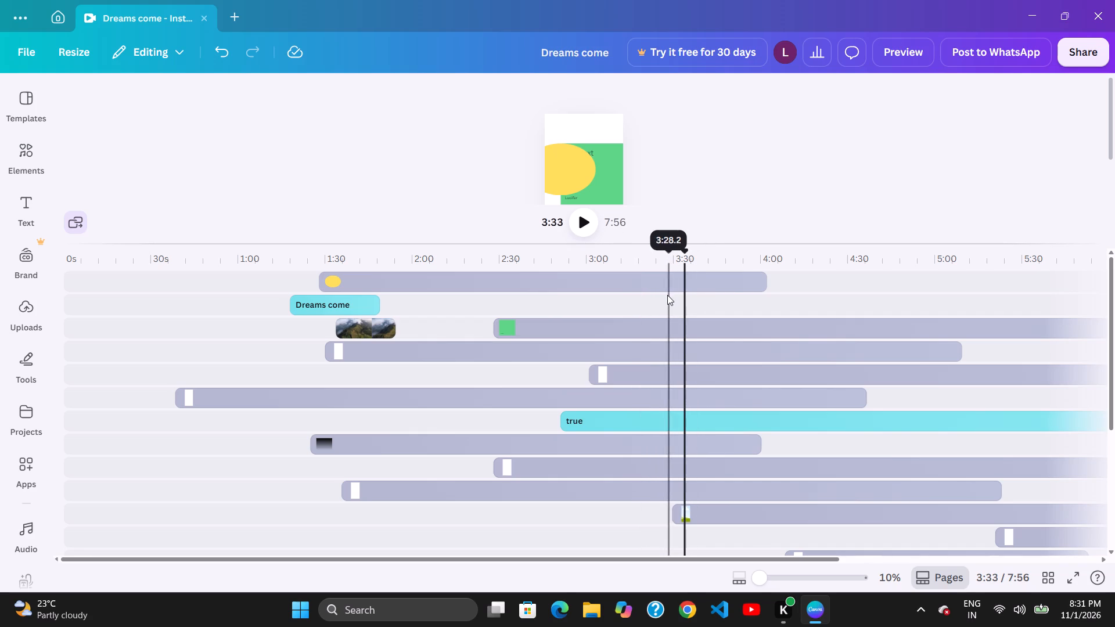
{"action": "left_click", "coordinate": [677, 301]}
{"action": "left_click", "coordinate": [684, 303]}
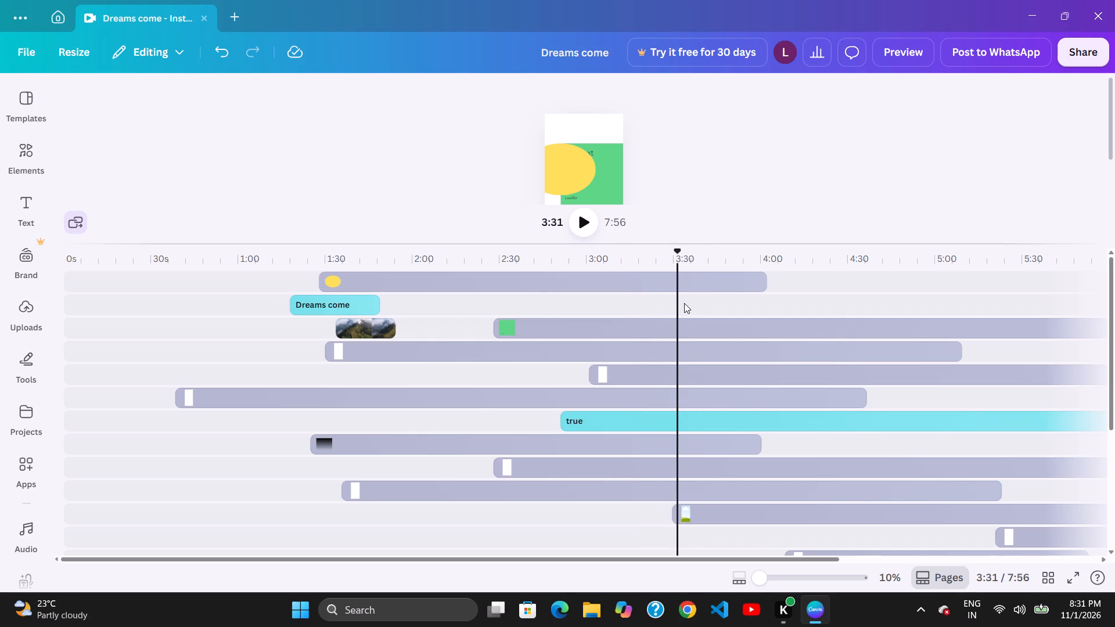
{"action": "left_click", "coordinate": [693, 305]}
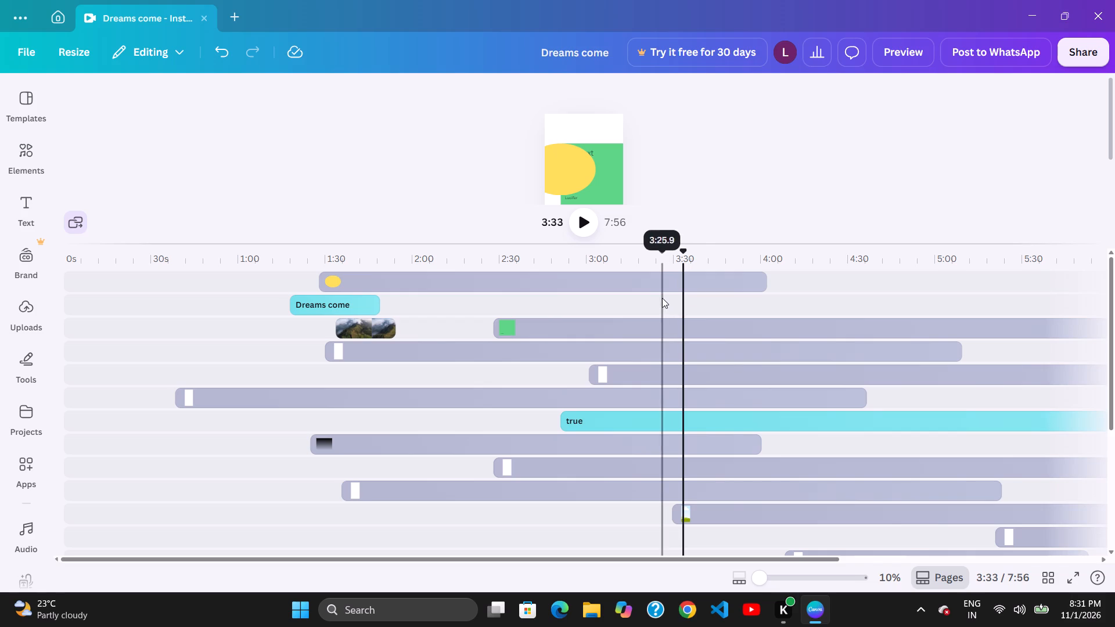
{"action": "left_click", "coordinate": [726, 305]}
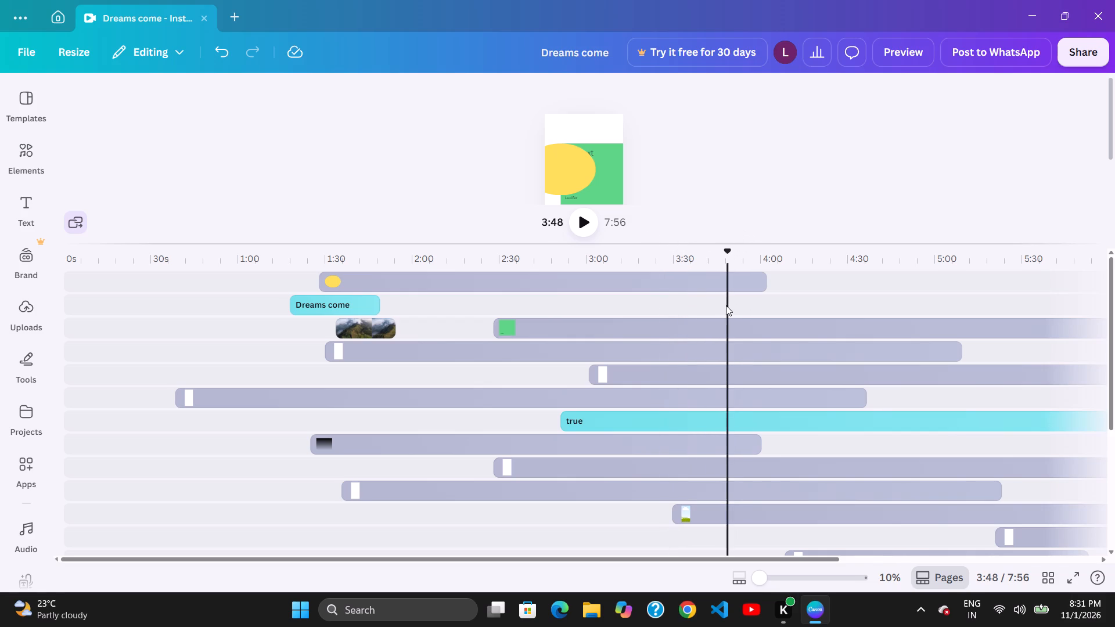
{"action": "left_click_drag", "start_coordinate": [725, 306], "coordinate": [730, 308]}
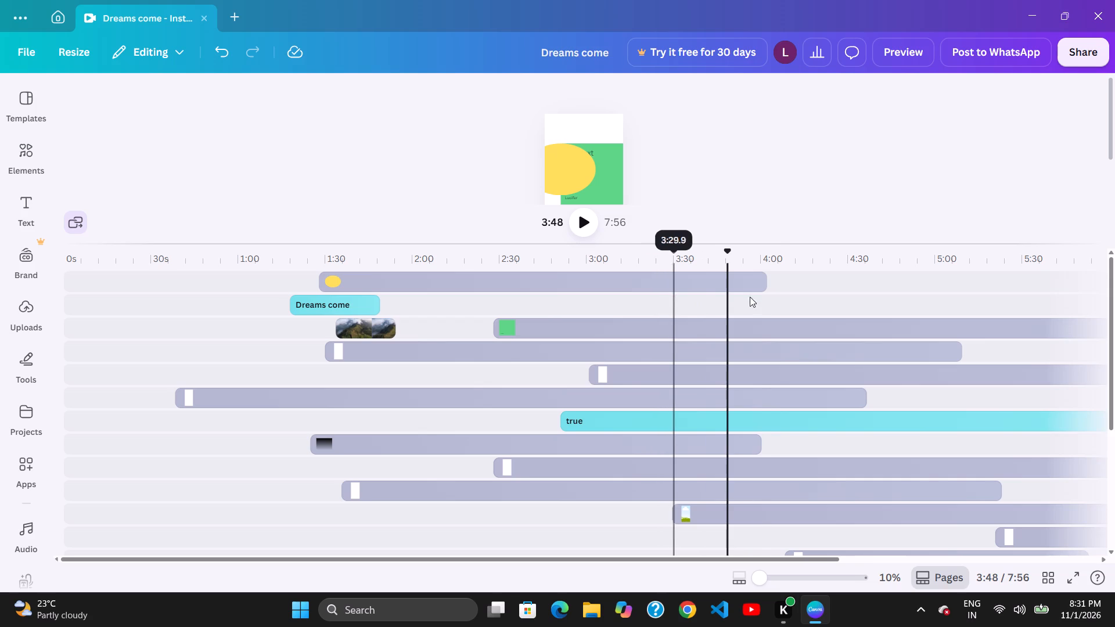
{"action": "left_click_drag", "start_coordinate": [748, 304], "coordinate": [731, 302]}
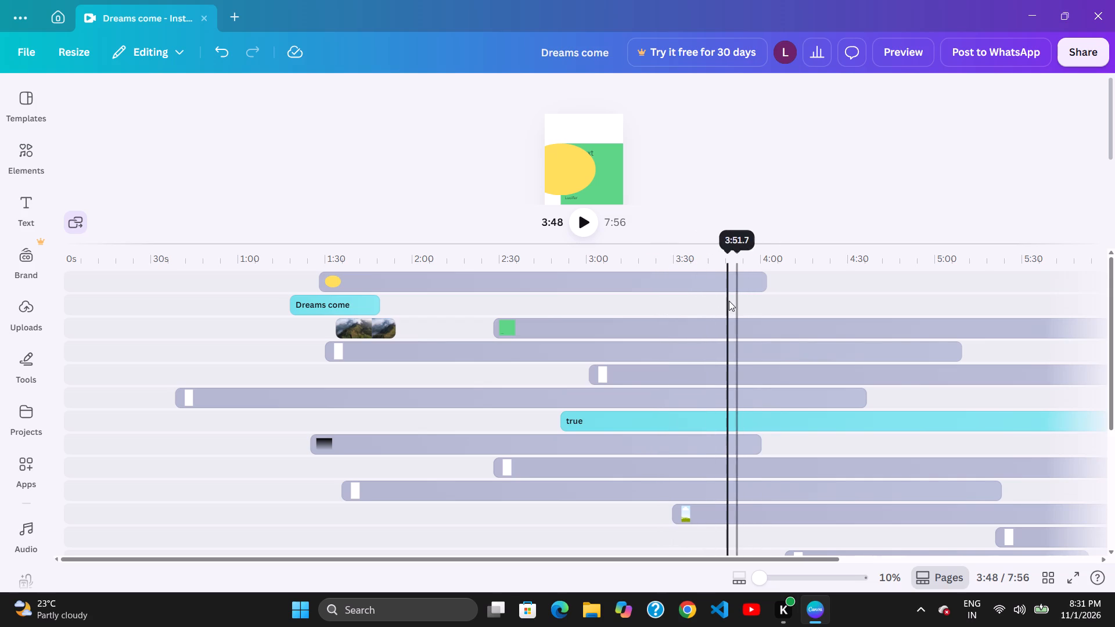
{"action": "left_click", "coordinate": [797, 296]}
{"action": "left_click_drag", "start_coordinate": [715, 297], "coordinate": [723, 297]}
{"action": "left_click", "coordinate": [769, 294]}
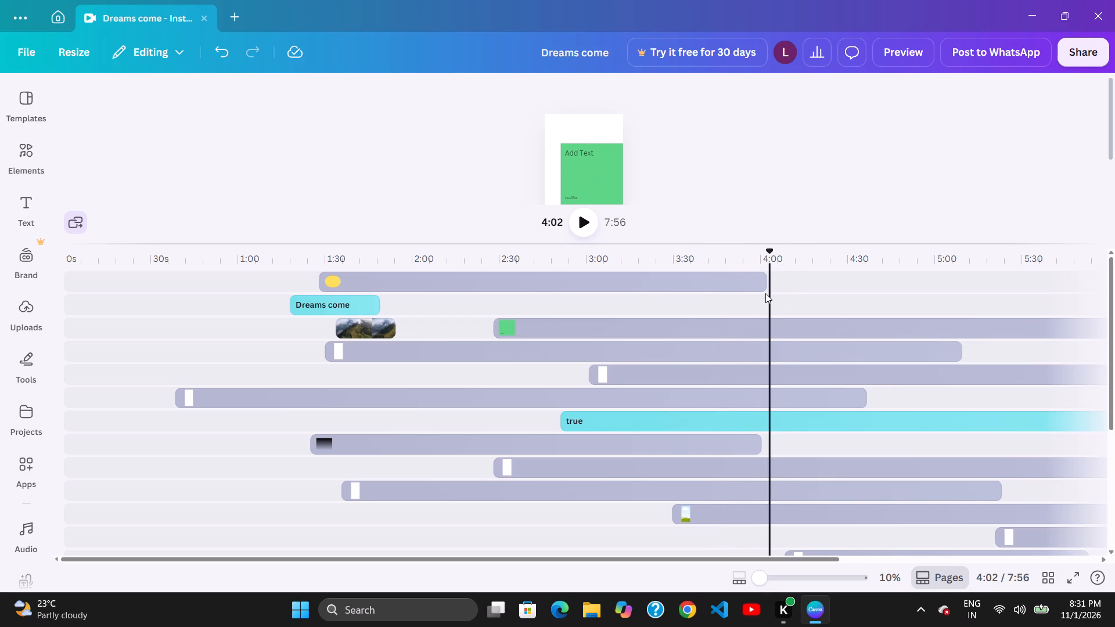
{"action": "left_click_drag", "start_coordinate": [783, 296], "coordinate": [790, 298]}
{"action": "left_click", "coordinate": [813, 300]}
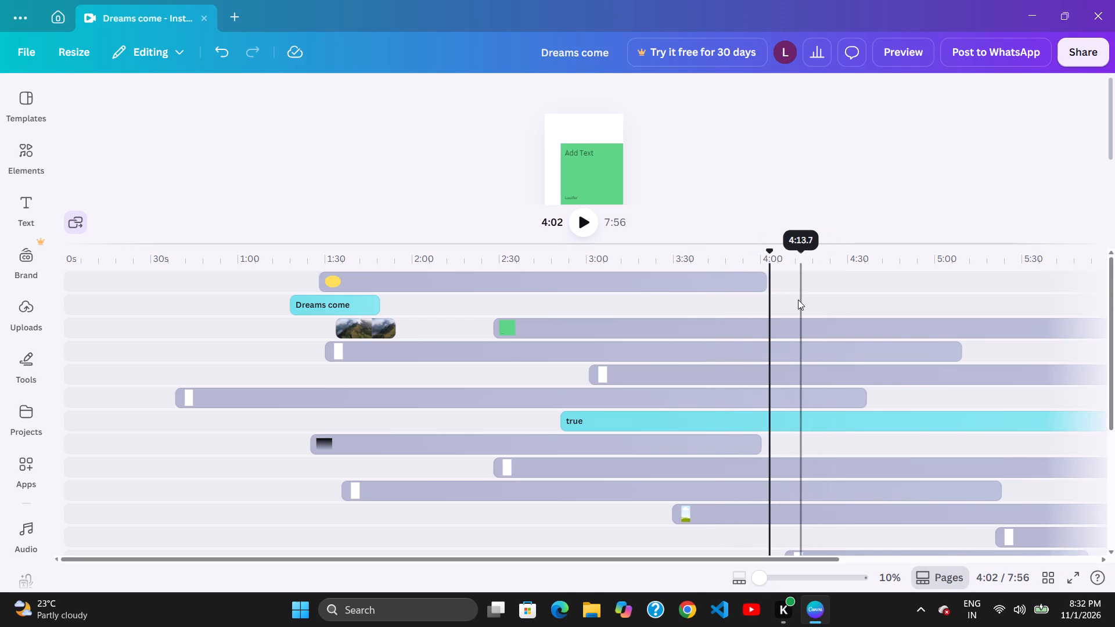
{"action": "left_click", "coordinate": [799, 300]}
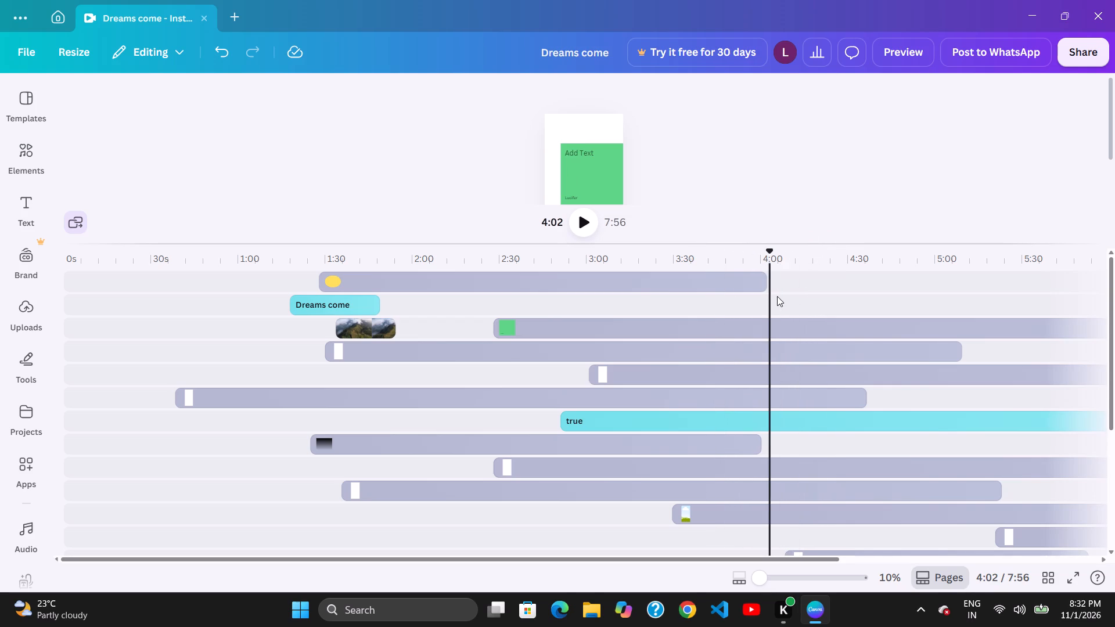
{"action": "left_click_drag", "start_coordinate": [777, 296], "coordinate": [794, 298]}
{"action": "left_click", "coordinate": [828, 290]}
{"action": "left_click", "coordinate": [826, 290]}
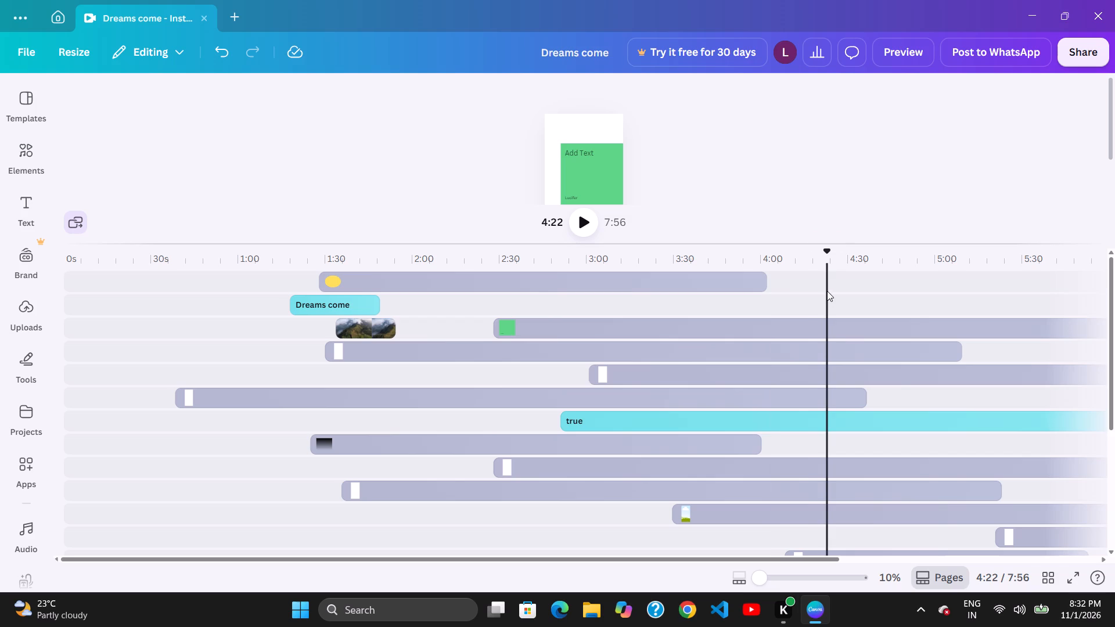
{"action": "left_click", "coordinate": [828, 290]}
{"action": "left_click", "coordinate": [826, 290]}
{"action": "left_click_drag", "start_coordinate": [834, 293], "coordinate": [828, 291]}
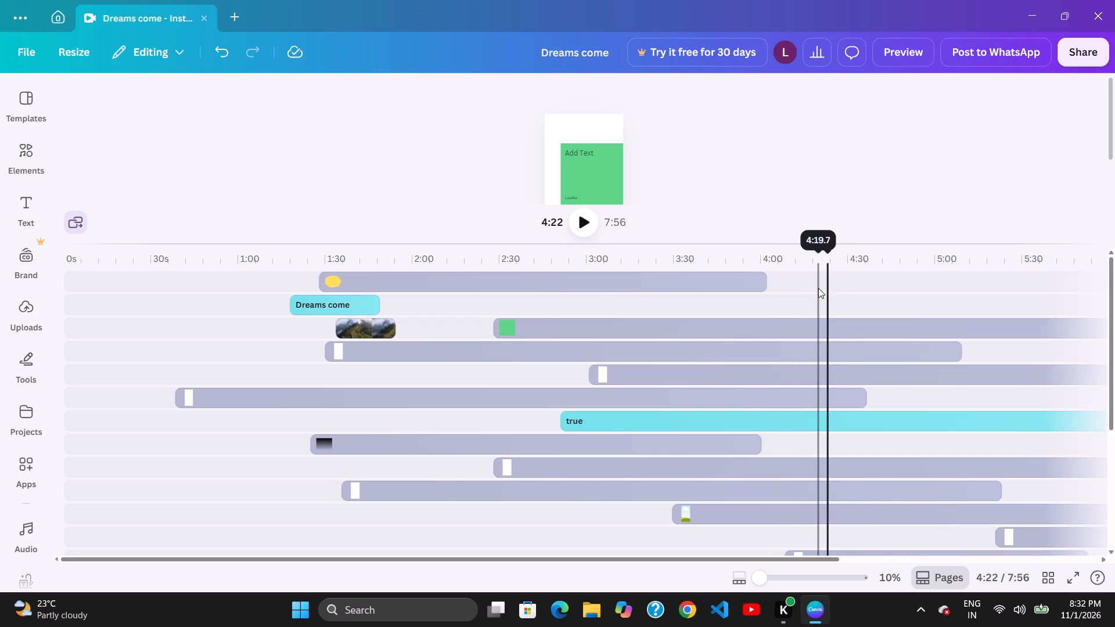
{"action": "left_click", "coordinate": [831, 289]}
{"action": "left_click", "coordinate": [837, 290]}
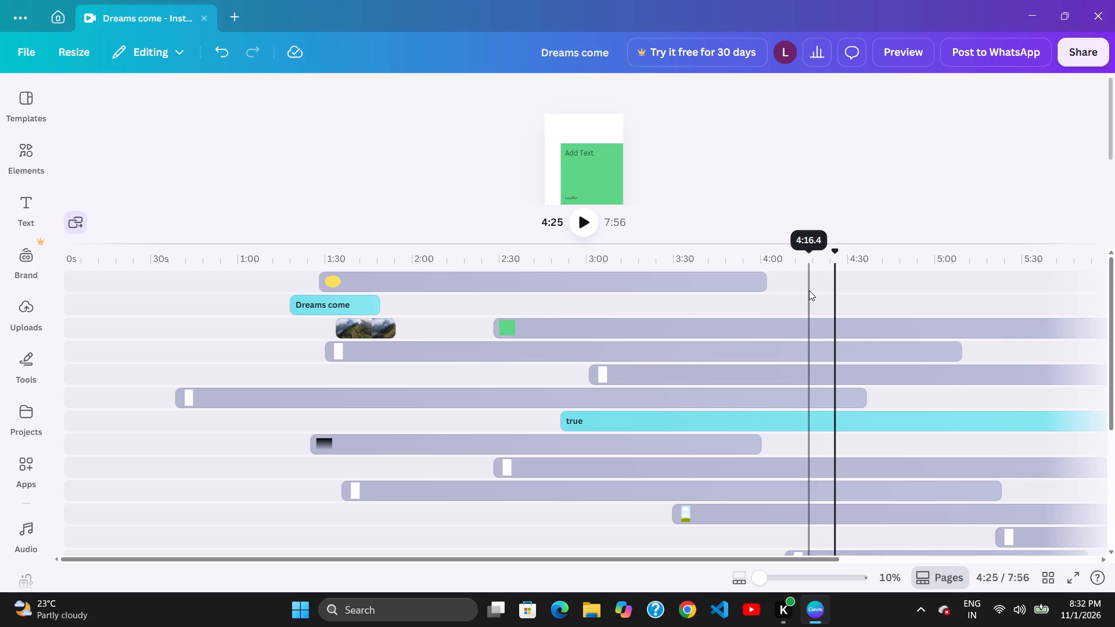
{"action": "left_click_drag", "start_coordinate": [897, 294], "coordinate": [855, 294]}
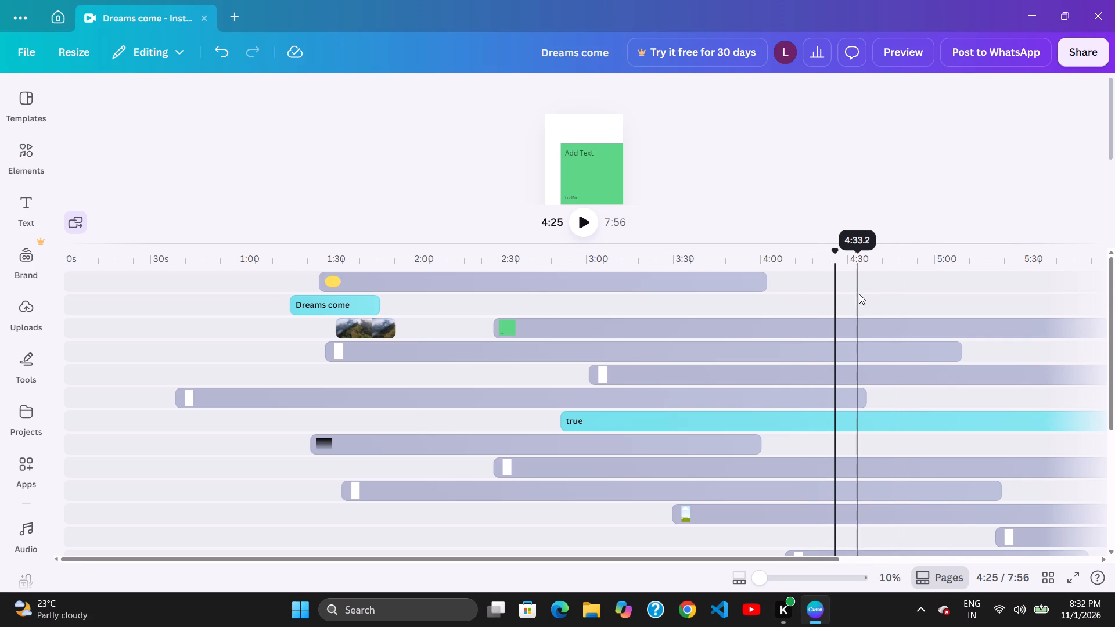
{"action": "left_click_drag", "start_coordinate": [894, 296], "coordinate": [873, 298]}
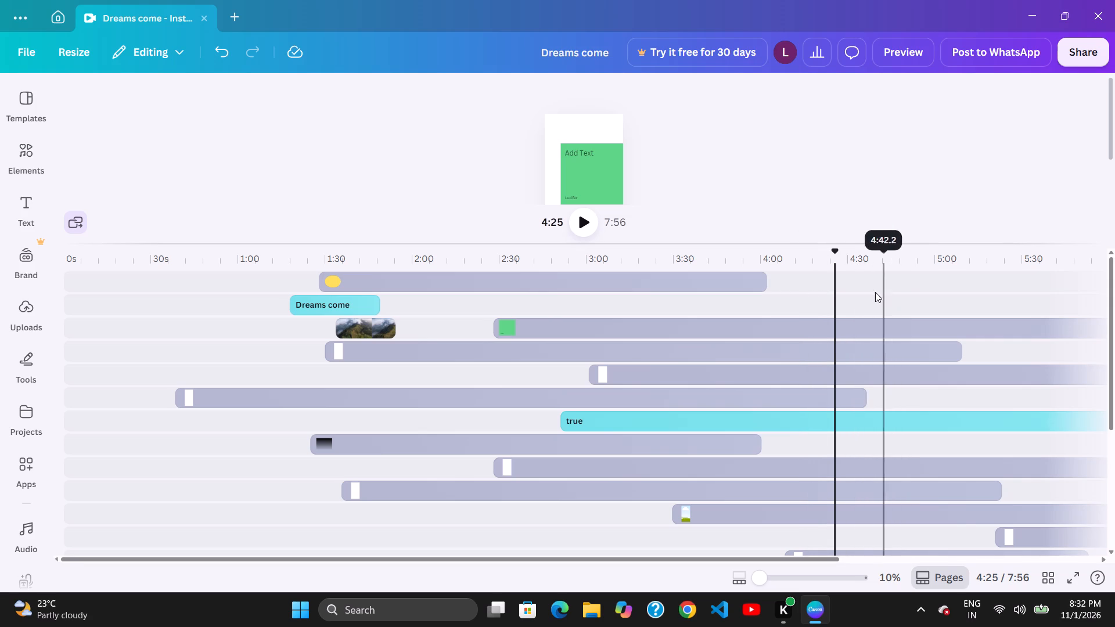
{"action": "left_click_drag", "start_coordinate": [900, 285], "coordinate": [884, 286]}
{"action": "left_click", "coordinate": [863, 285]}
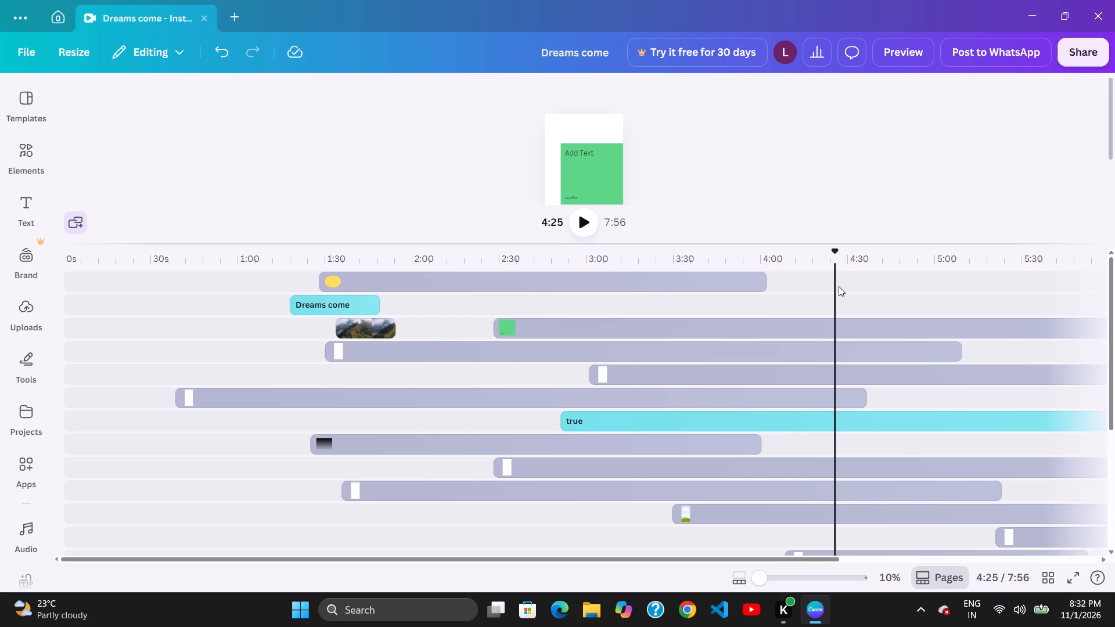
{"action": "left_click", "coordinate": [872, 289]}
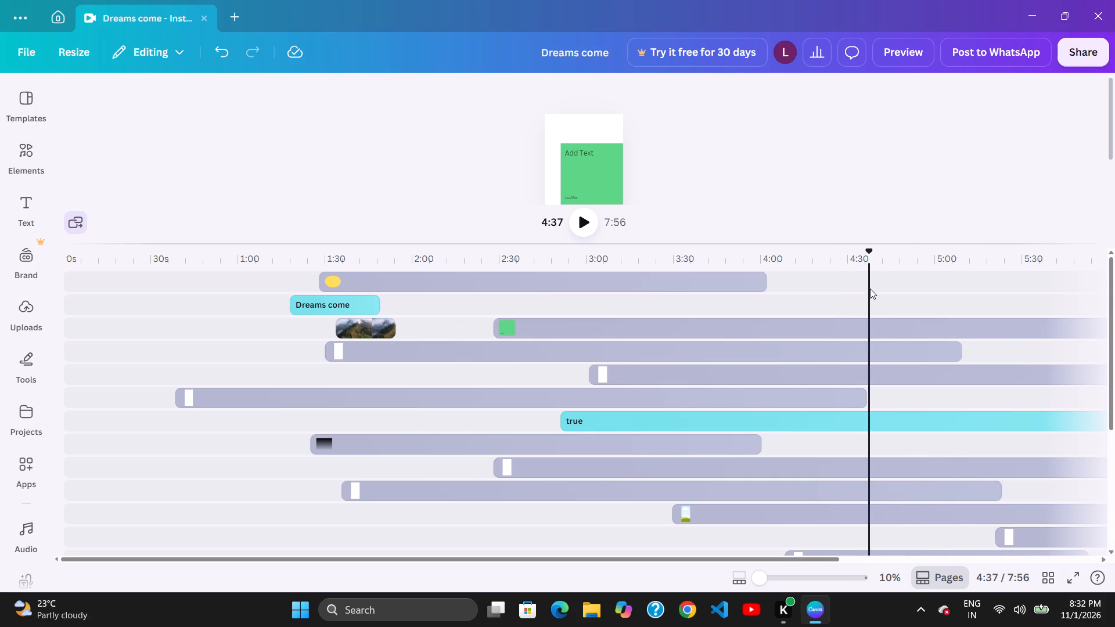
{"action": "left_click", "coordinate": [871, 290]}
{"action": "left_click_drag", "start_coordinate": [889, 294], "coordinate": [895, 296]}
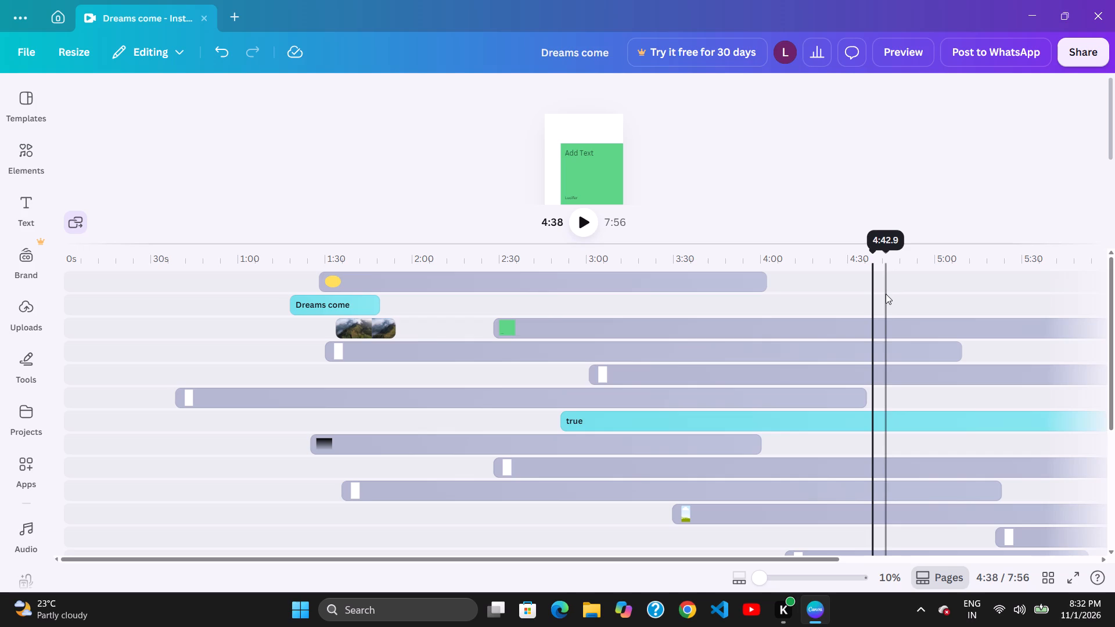
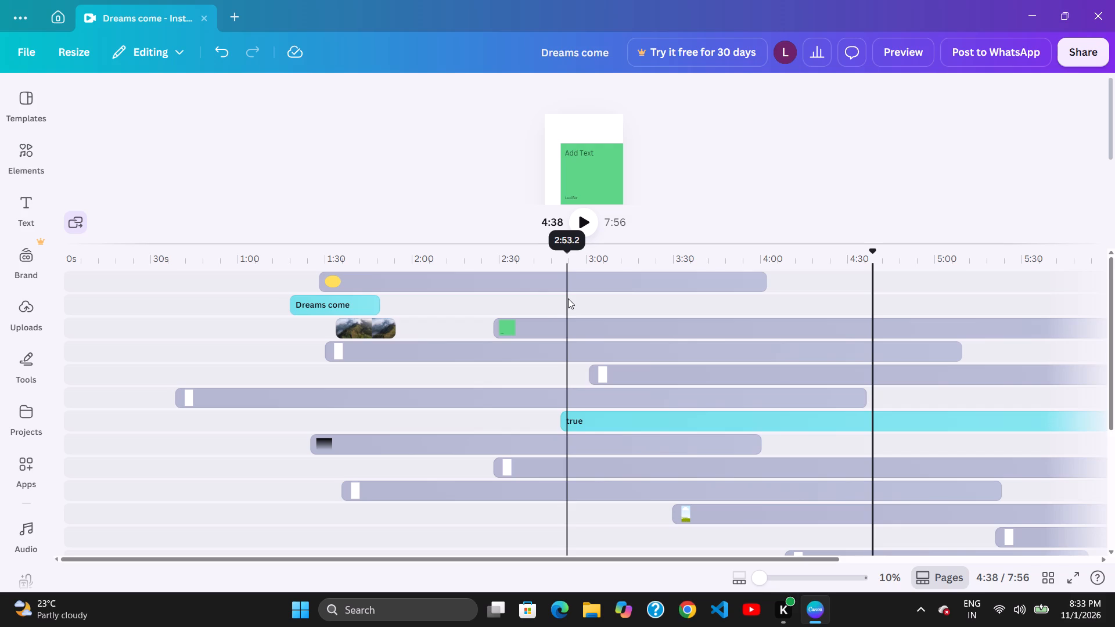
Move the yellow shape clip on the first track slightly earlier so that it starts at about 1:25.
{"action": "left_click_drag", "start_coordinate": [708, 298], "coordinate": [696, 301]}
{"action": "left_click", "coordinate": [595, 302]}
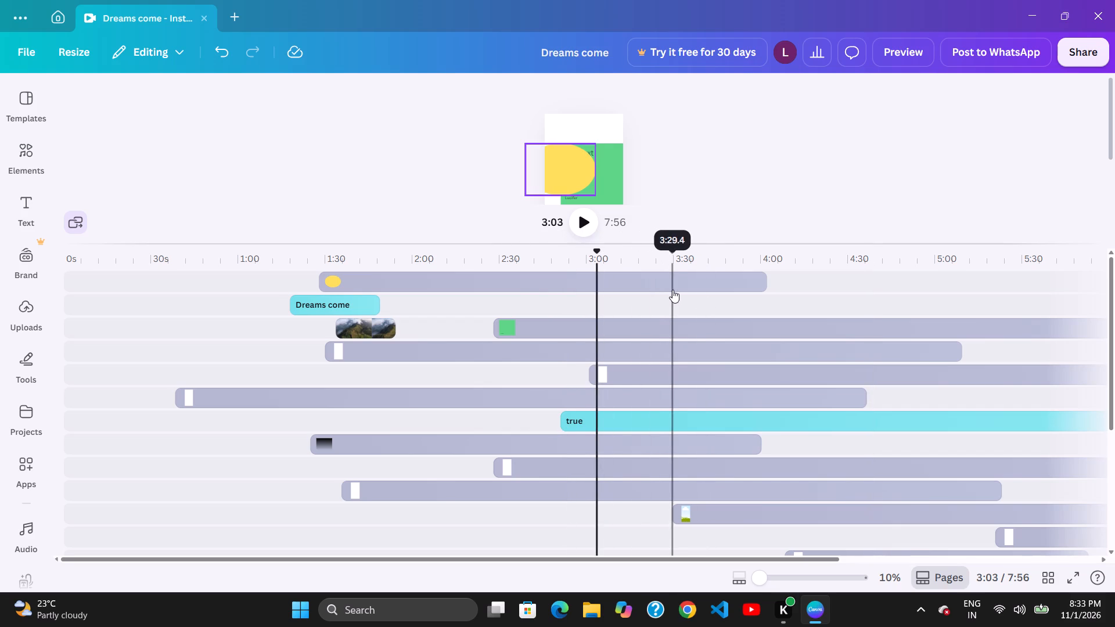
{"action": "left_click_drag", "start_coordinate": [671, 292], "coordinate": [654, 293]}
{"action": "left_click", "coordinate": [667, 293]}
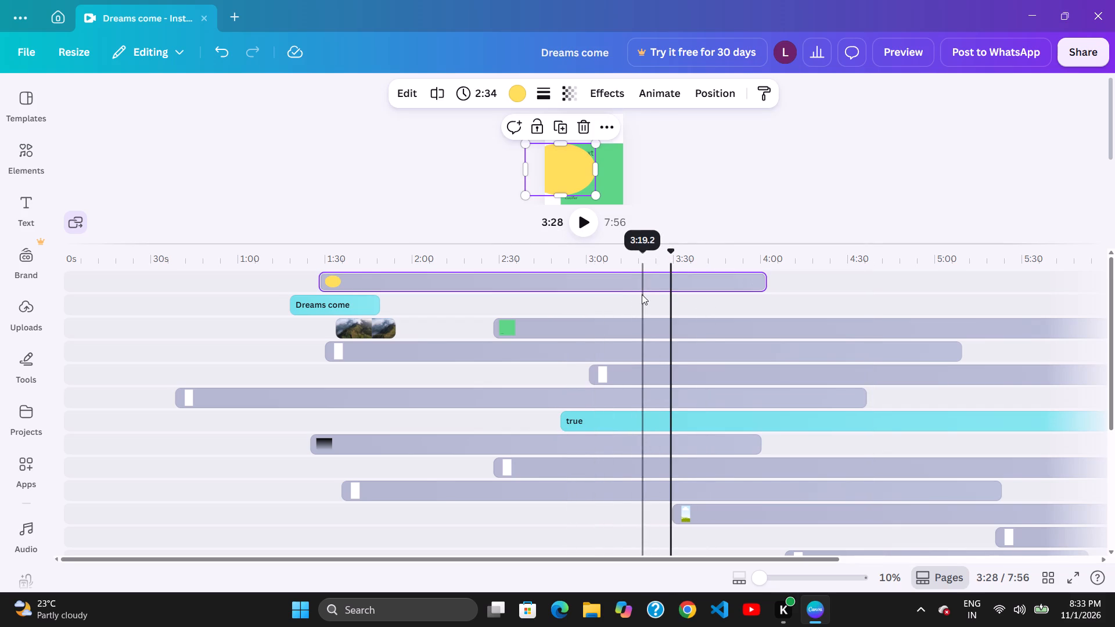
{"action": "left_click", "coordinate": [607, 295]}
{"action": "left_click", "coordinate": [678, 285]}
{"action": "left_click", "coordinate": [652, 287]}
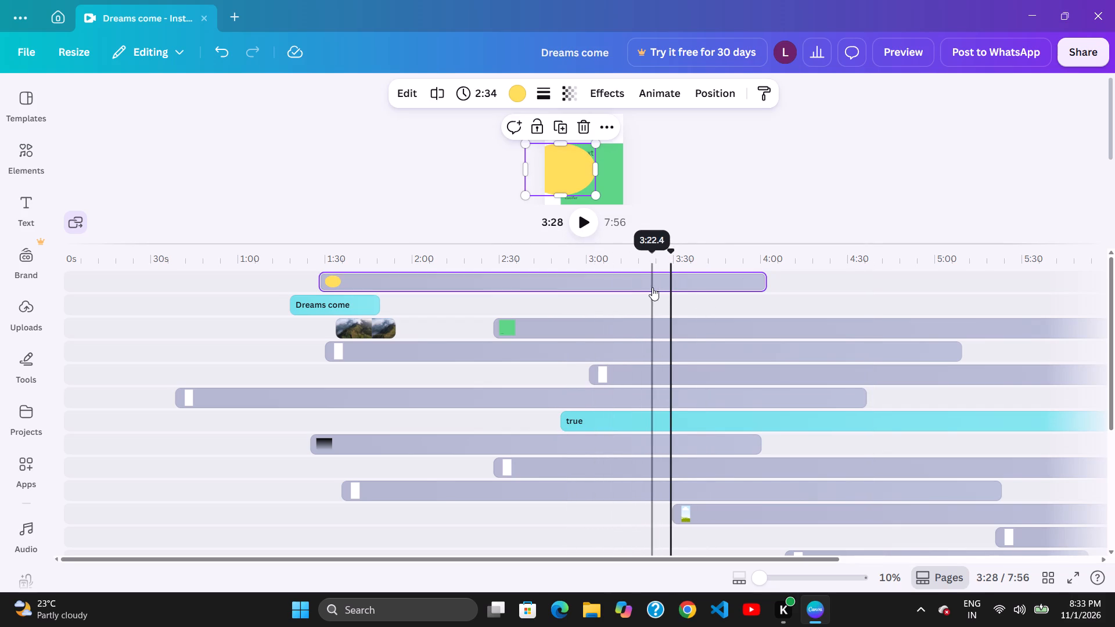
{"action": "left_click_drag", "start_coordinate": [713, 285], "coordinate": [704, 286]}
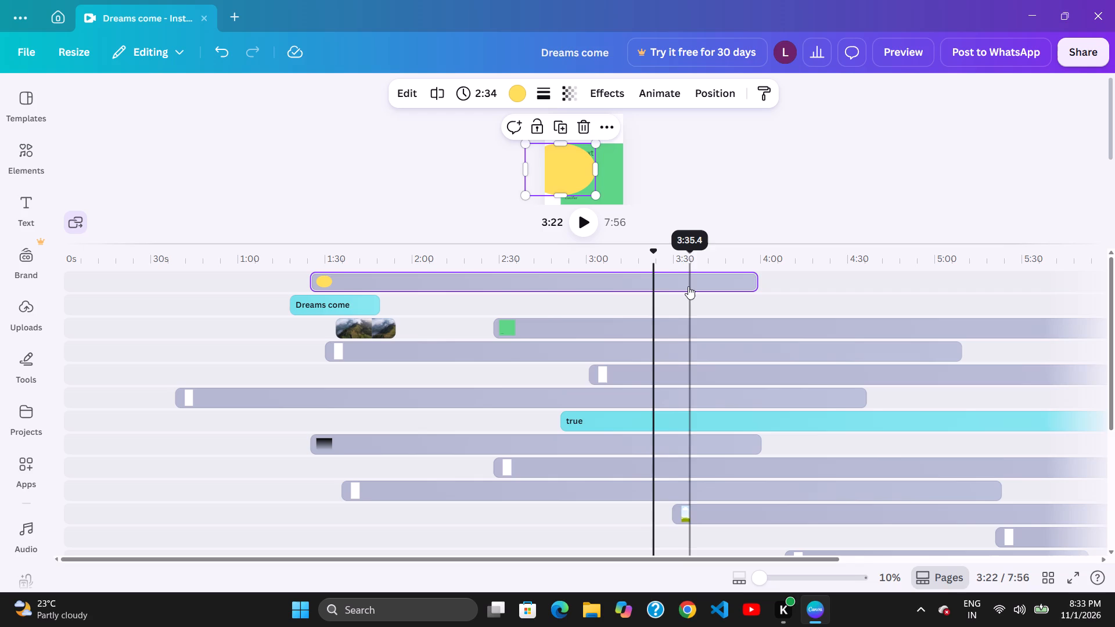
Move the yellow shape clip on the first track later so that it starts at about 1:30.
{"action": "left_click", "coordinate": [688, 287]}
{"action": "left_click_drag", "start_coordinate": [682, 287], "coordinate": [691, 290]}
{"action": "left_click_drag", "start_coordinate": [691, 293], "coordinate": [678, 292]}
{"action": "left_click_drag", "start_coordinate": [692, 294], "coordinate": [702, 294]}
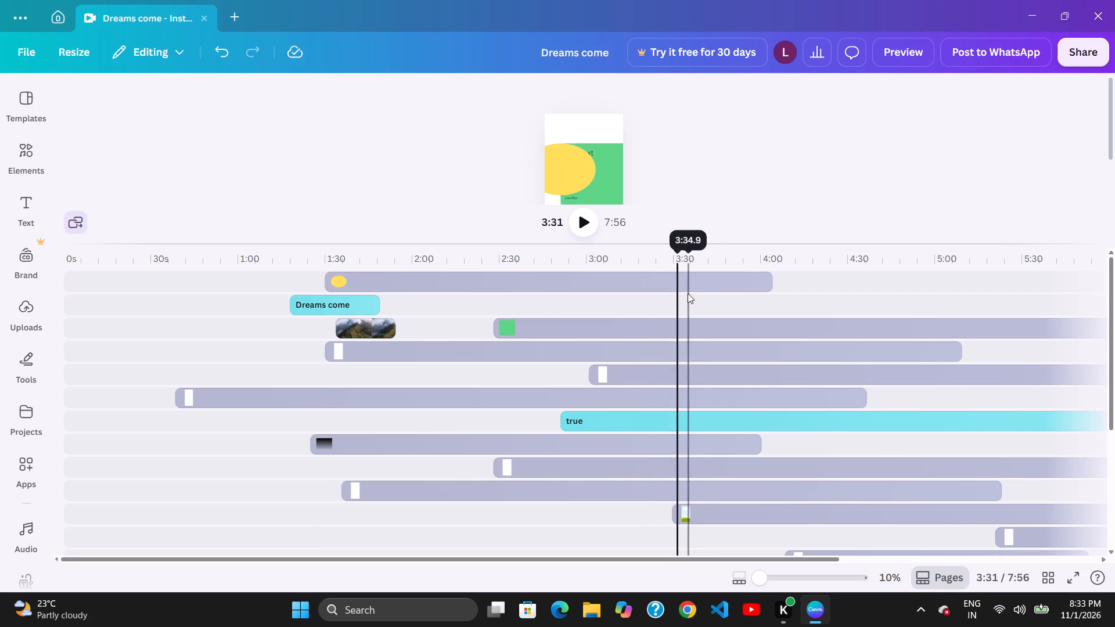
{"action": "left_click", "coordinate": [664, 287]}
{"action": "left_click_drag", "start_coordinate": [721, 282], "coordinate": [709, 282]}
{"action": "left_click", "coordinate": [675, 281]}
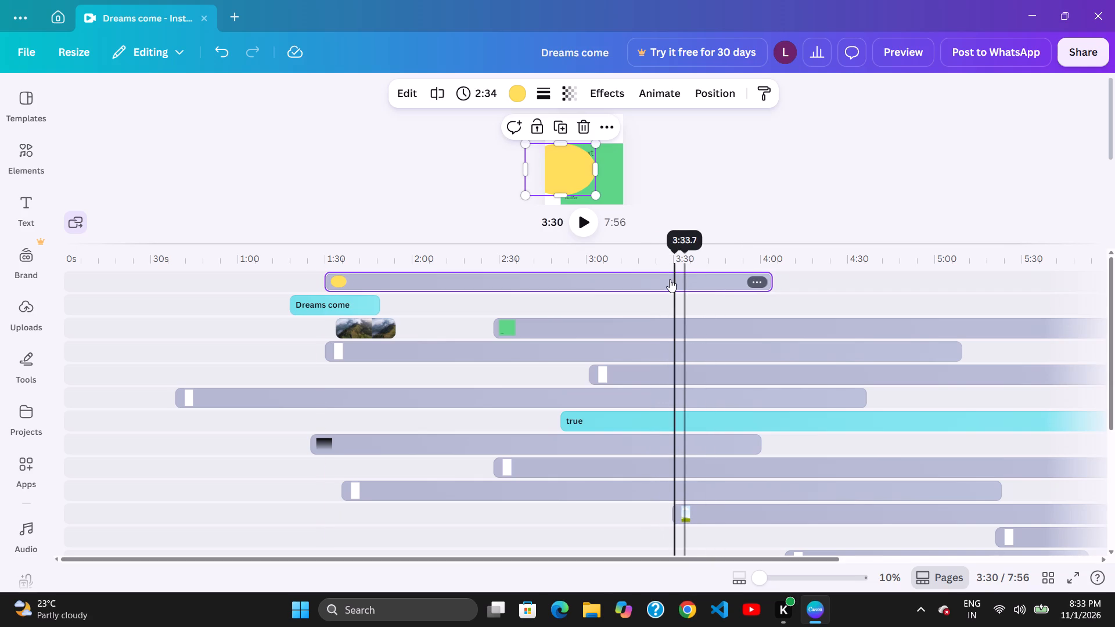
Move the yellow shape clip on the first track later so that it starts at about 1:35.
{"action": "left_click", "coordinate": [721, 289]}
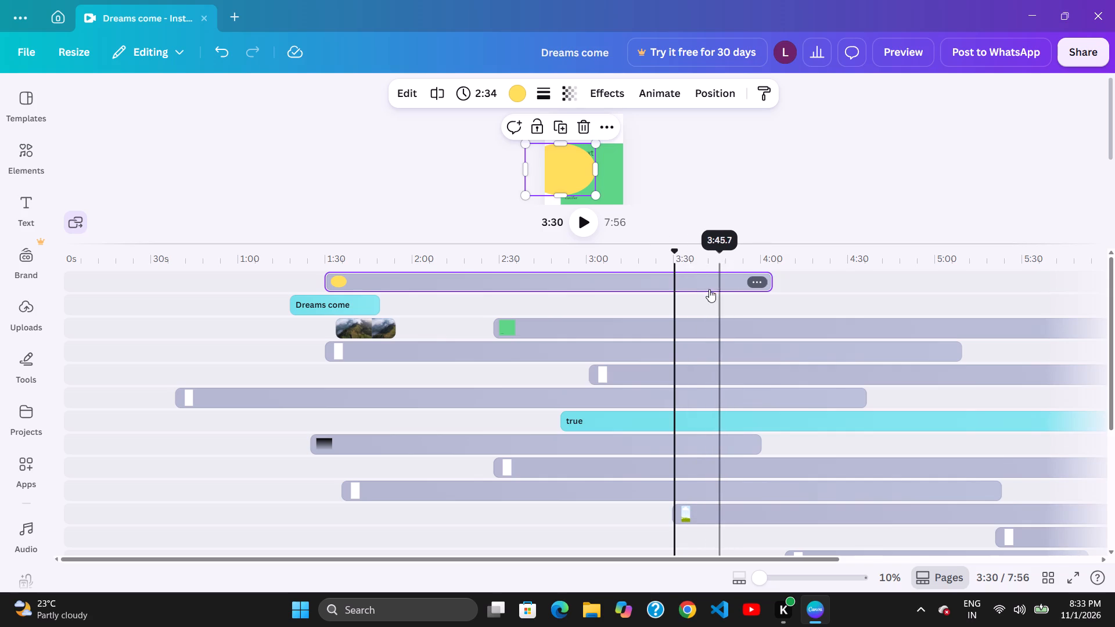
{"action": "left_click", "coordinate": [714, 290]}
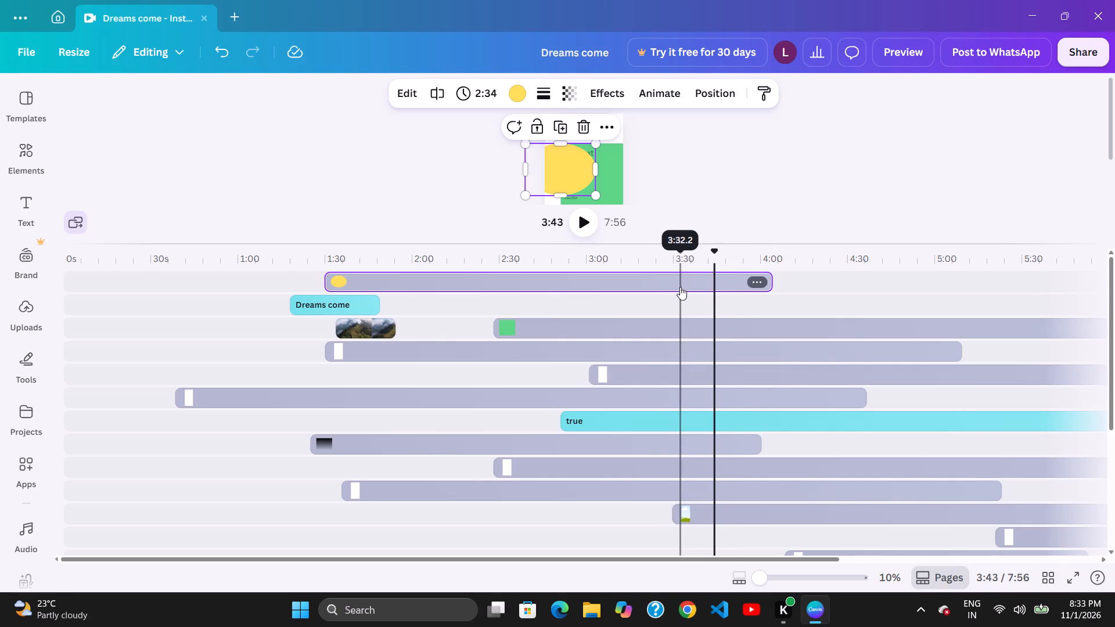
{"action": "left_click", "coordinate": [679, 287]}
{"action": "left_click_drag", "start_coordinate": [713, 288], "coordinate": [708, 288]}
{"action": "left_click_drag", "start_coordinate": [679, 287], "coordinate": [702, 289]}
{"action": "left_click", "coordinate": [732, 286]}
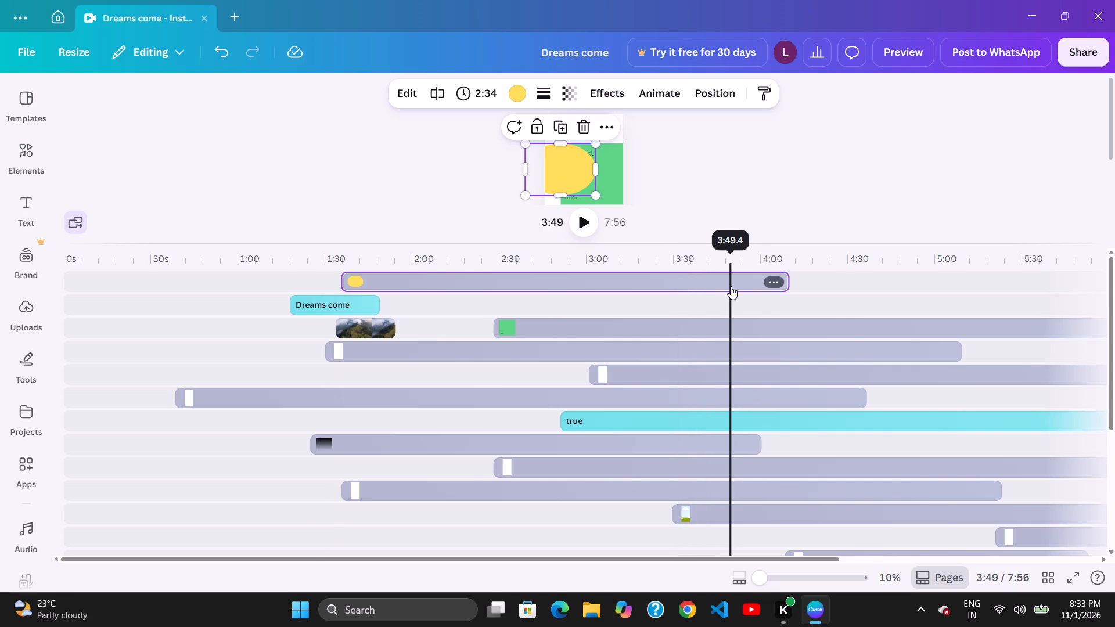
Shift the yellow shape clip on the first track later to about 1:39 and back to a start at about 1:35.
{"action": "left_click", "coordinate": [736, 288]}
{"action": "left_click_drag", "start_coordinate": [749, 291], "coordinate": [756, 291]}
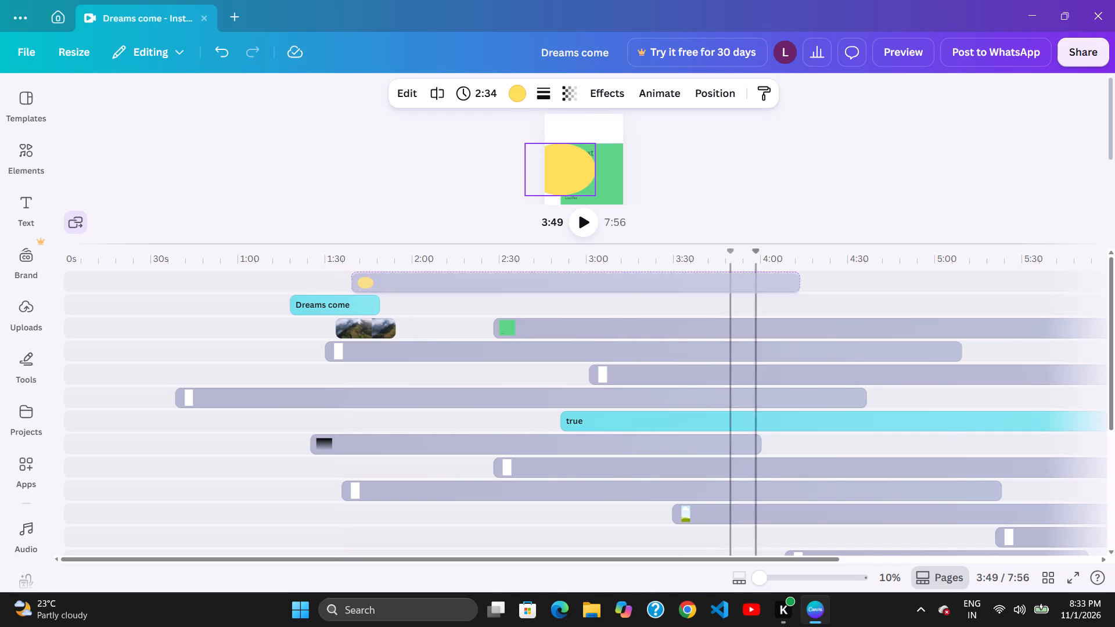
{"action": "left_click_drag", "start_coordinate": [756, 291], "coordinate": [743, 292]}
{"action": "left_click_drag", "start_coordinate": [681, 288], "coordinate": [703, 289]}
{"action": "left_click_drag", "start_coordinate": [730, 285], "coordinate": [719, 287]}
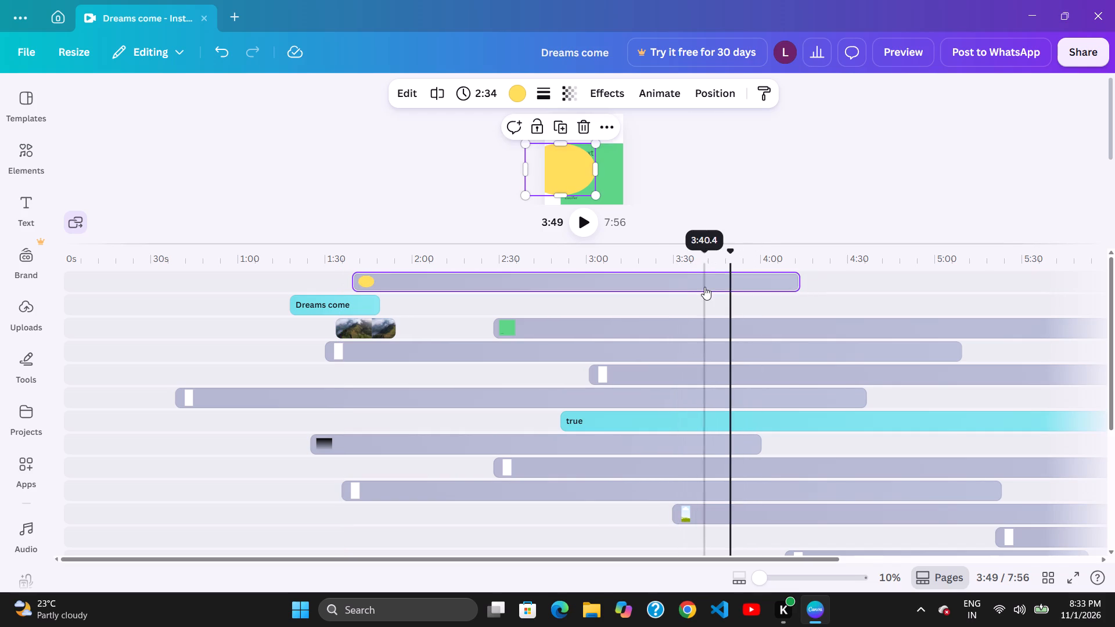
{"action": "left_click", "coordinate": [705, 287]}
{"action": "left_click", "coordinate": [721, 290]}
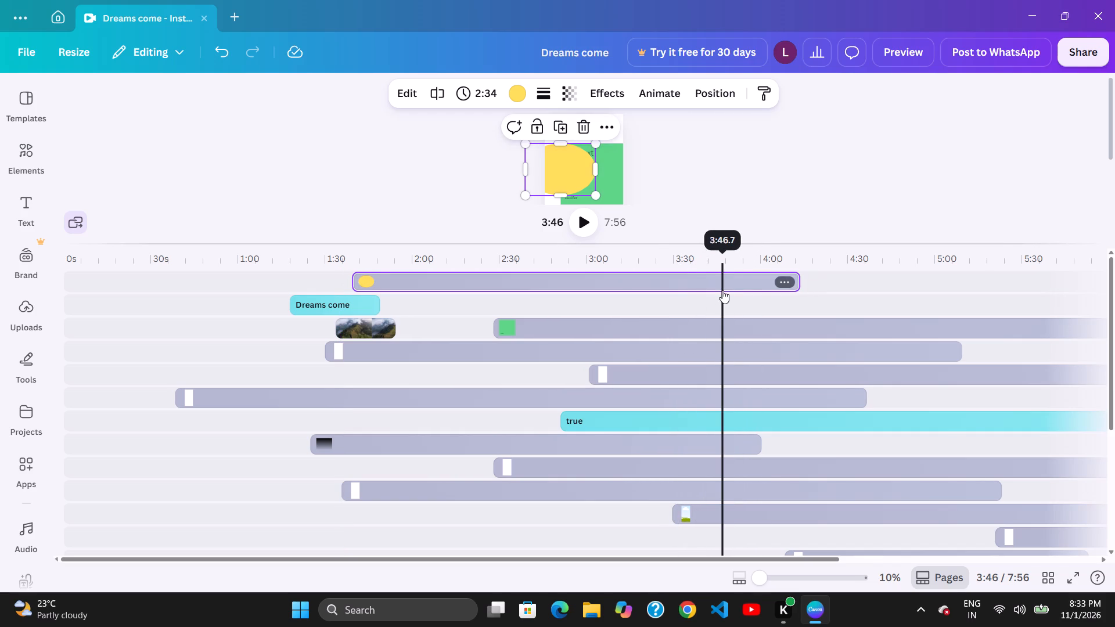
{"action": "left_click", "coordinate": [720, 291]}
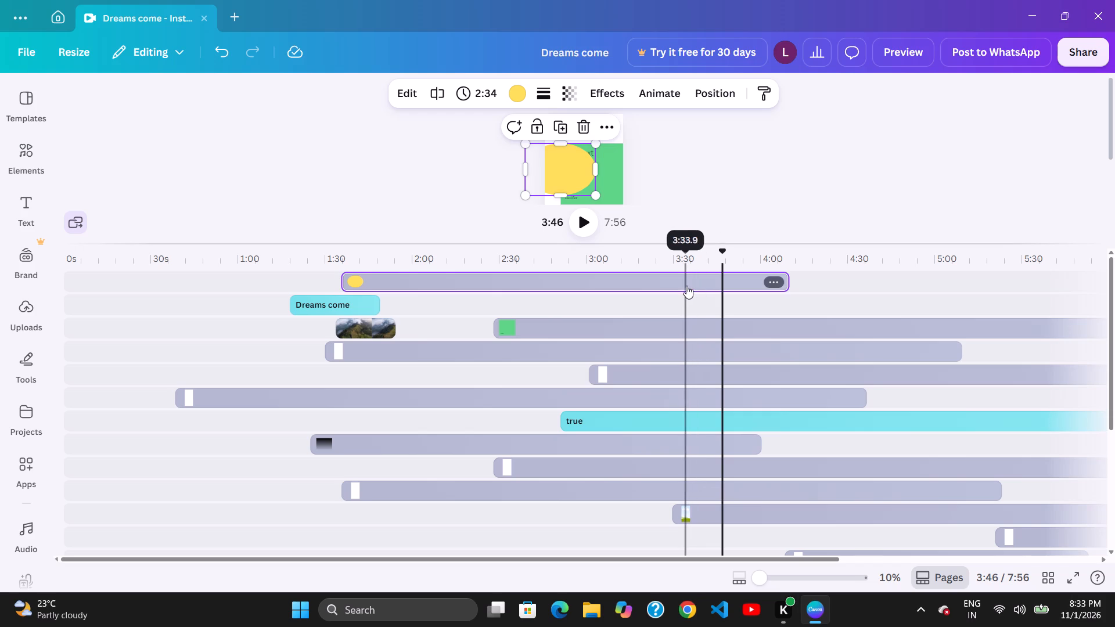
Move the yellow shape clip later to start at about 2:08, on the same track as the "Dreams come" text clip.
{"action": "left_click_drag", "start_coordinate": [687, 286], "coordinate": [703, 287]}
{"action": "left_click", "coordinate": [749, 280]}
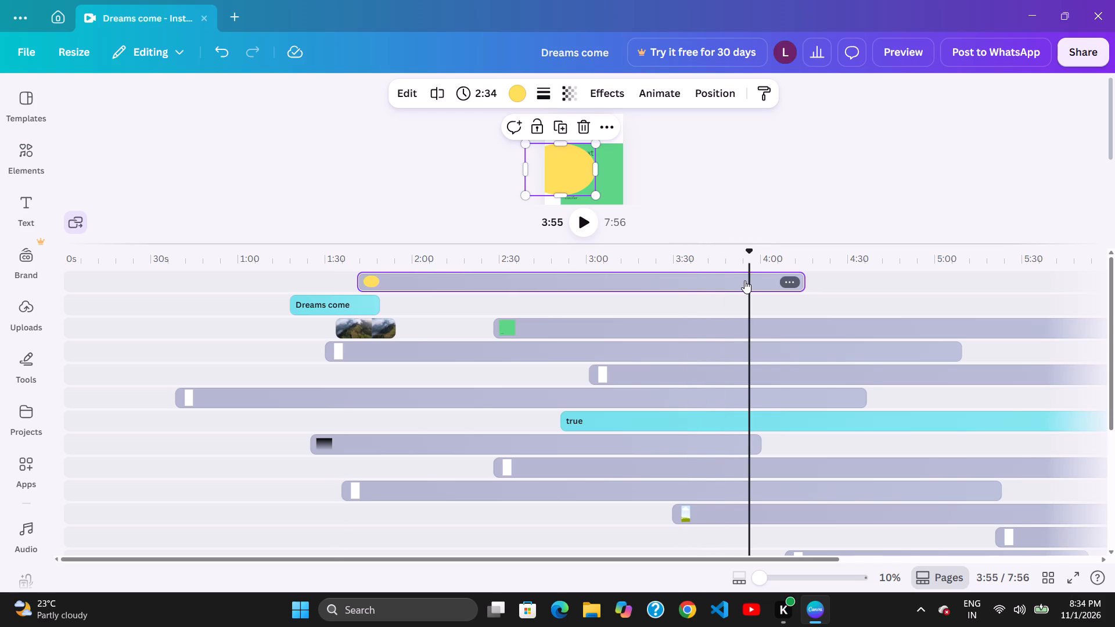
{"action": "left_click", "coordinate": [767, 280]}
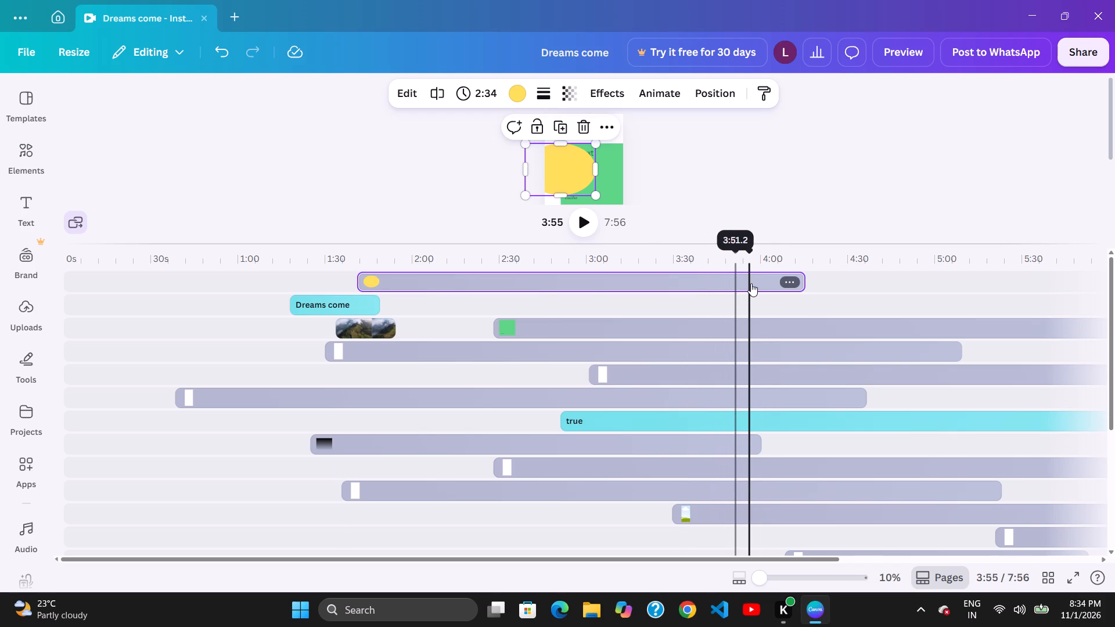
{"action": "left_click_drag", "start_coordinate": [697, 283], "coordinate": [776, 287]}
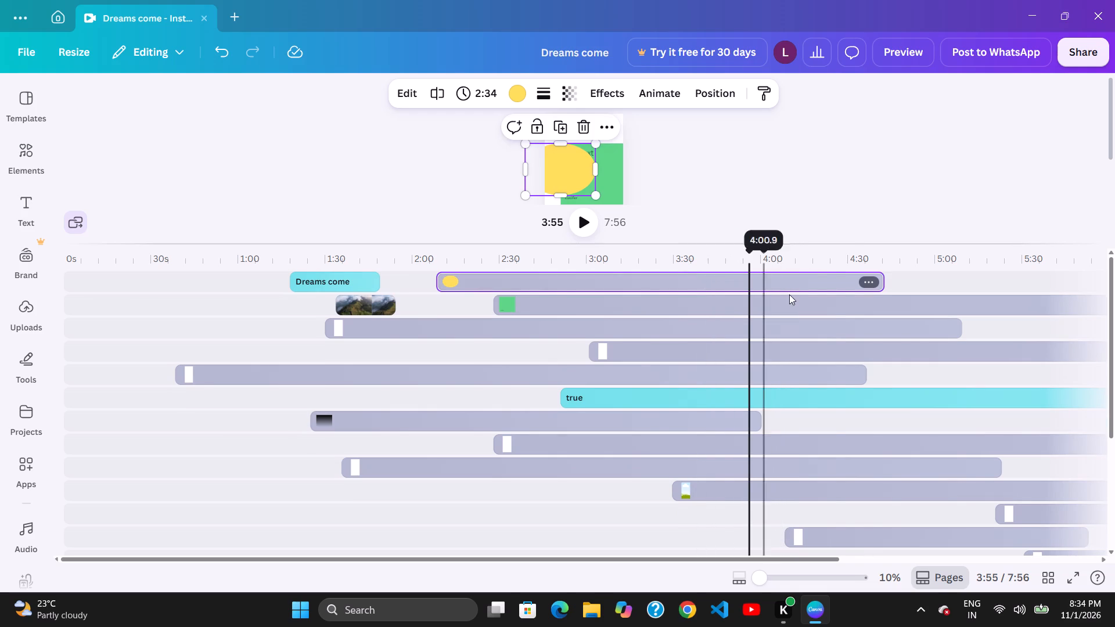
Move the long white clip on the fifth track slightly earlier so that it starts at about 0:36.
{"action": "left_click", "coordinate": [530, 405]}
{"action": "left_click_drag", "start_coordinate": [663, 374], "coordinate": [657, 376]}
{"action": "left_click", "coordinate": [609, 385]}
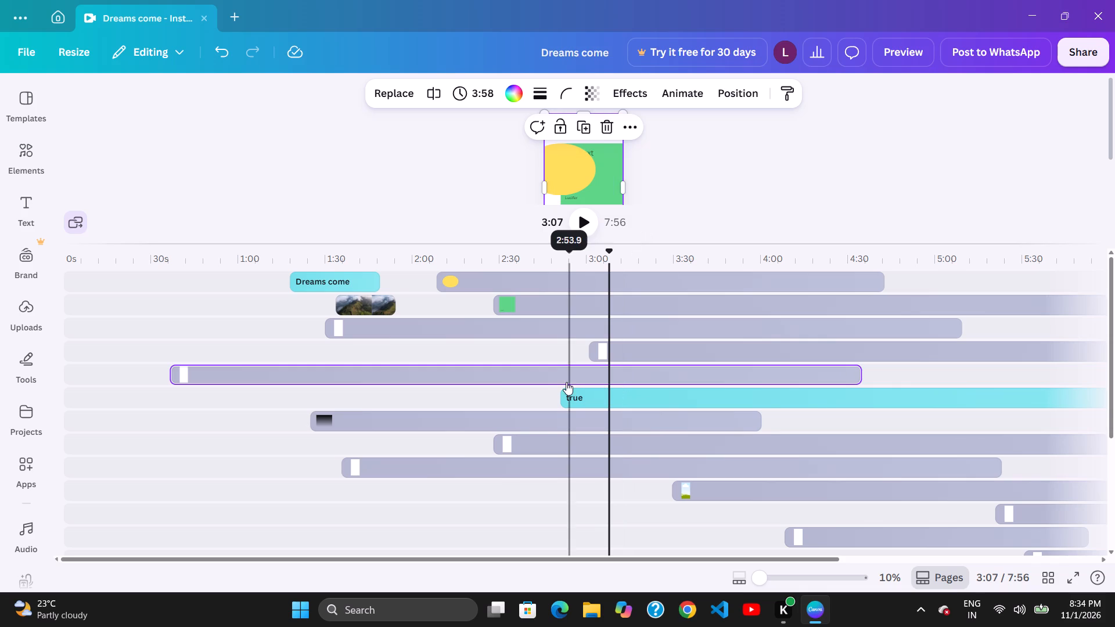
Move the "true" text clip on the sixth track earlier so that it starts at about 2:46.
{"action": "left_click", "coordinate": [616, 387]}
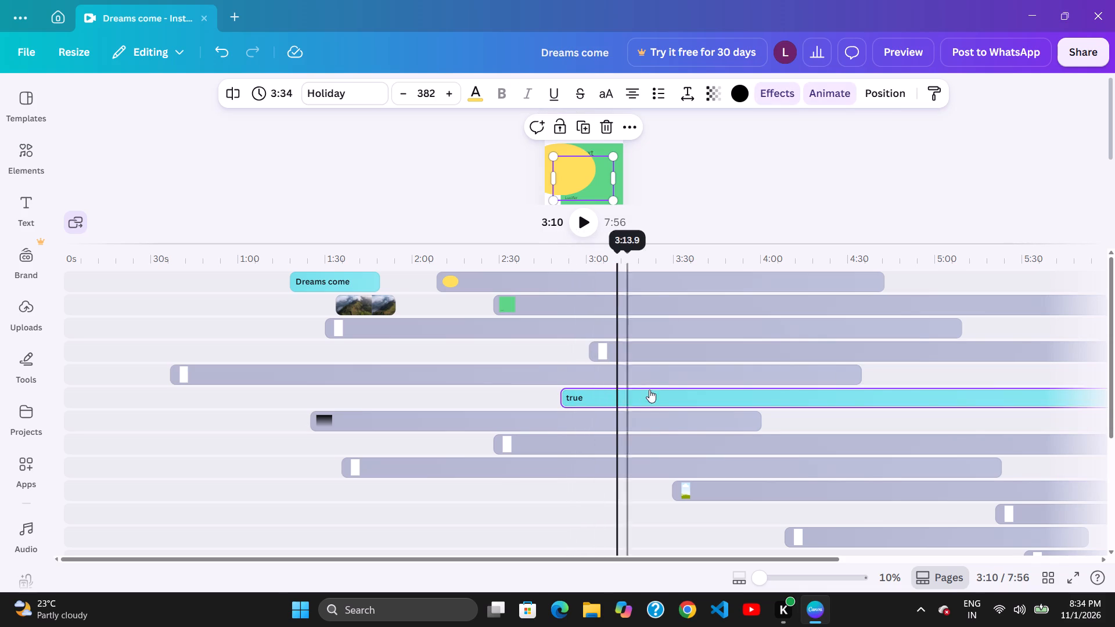
{"action": "left_click_drag", "start_coordinate": [653, 391], "coordinate": [640, 391]}
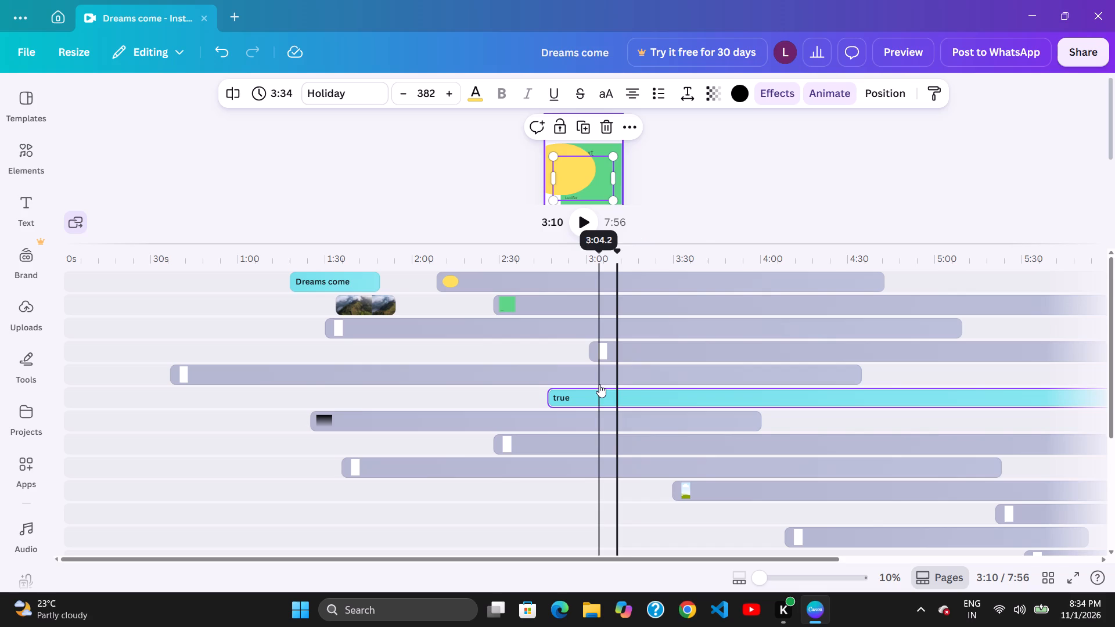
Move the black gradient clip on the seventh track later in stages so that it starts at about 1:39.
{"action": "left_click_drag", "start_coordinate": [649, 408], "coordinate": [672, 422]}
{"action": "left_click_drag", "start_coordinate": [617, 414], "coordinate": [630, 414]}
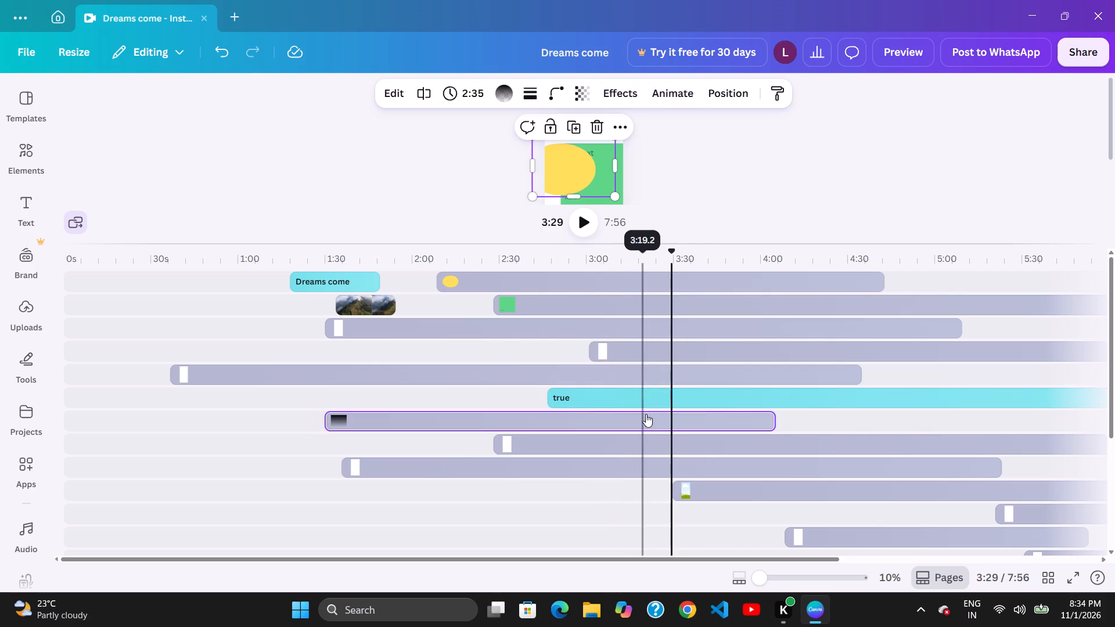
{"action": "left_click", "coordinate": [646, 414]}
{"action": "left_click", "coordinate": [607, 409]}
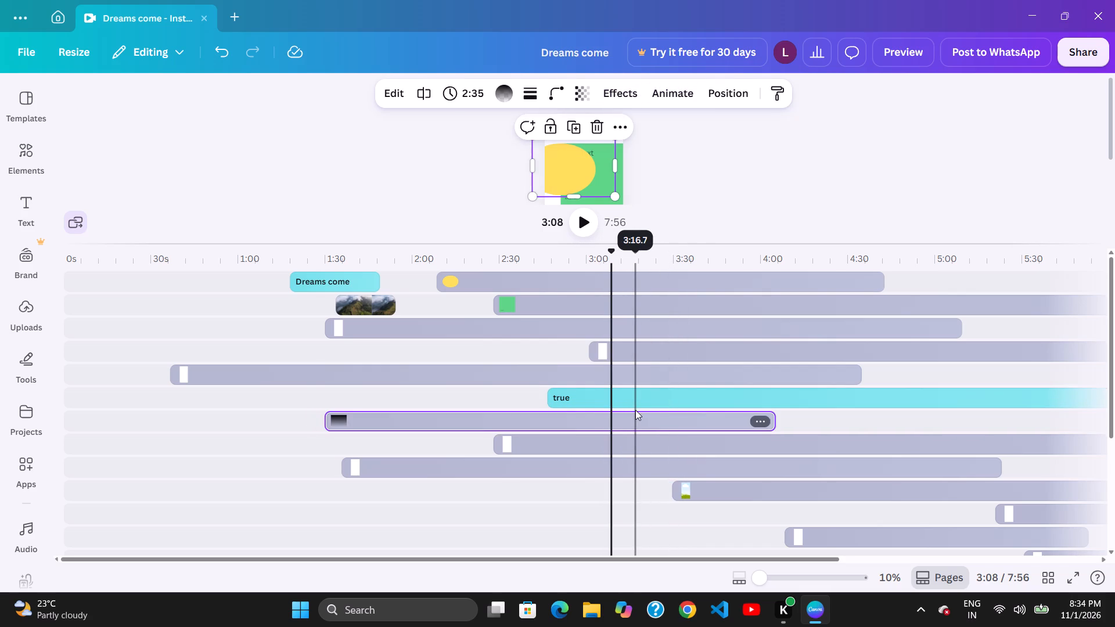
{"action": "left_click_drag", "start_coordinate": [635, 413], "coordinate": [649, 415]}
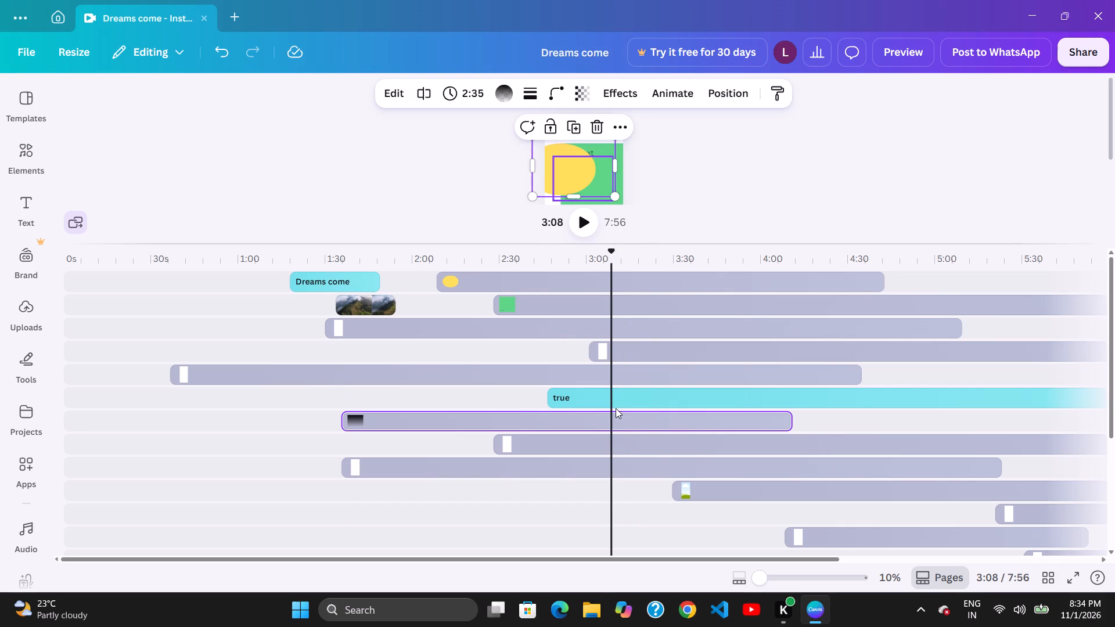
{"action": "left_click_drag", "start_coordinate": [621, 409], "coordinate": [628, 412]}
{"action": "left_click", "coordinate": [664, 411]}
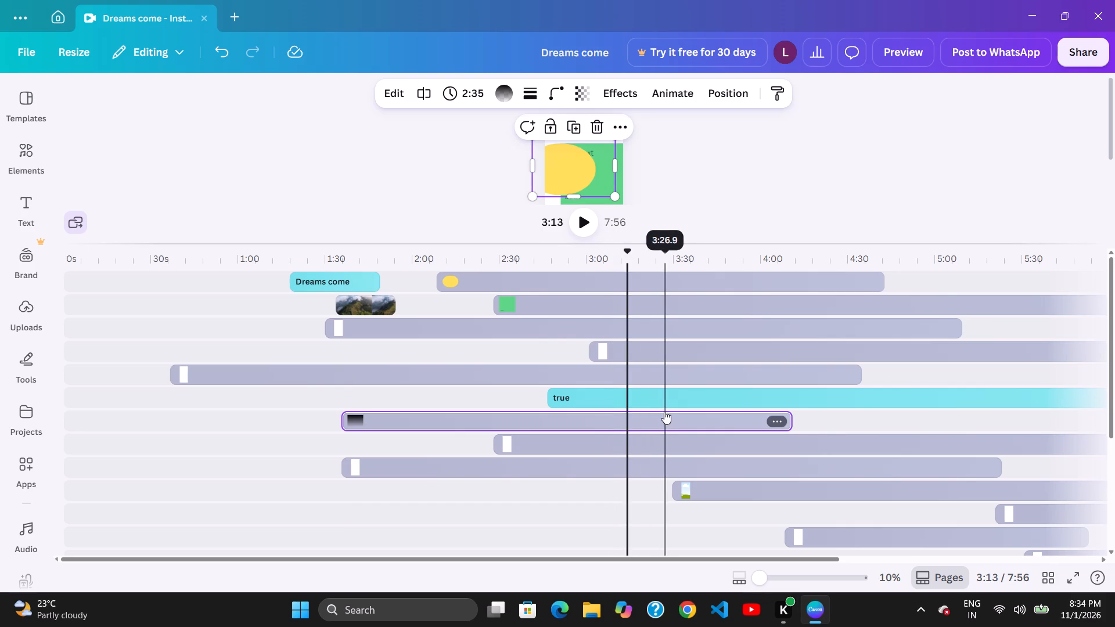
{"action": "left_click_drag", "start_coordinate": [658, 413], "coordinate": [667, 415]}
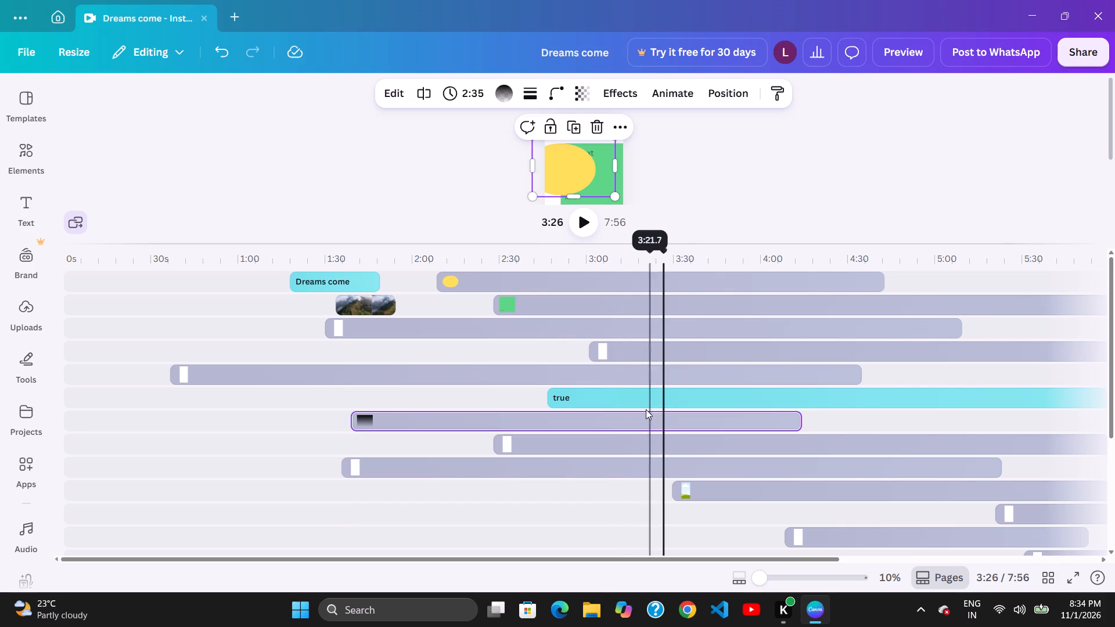
Move the black gradient clip on the seventh track later so that it starts at about 1:45.
{"action": "left_click", "coordinate": [637, 409]}
{"action": "left_click", "coordinate": [663, 406]}
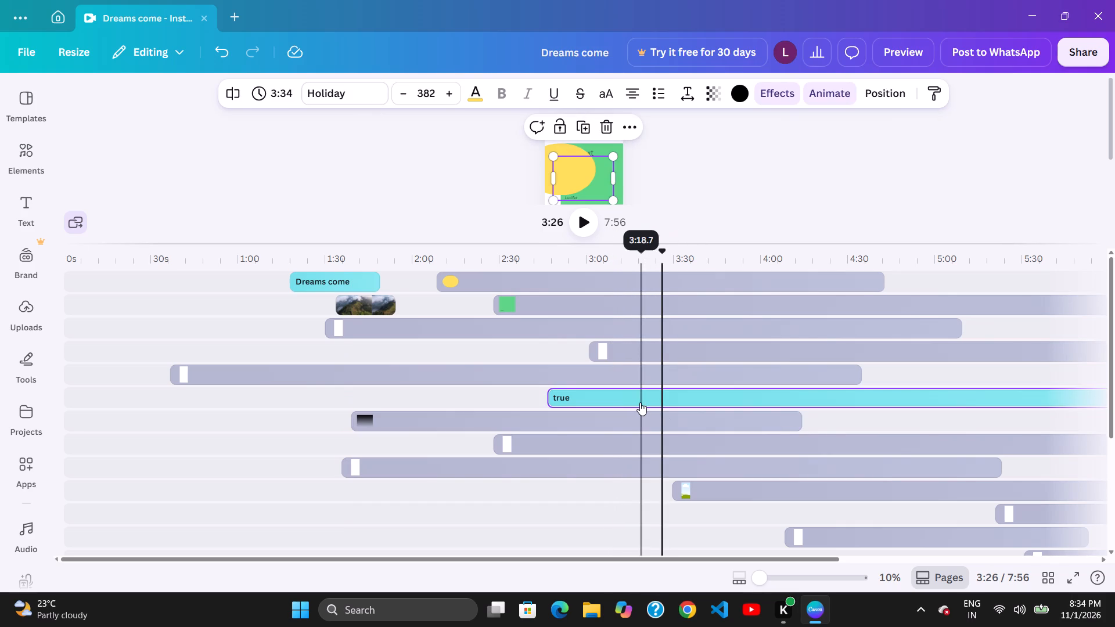
{"action": "left_click", "coordinate": [697, 424]}
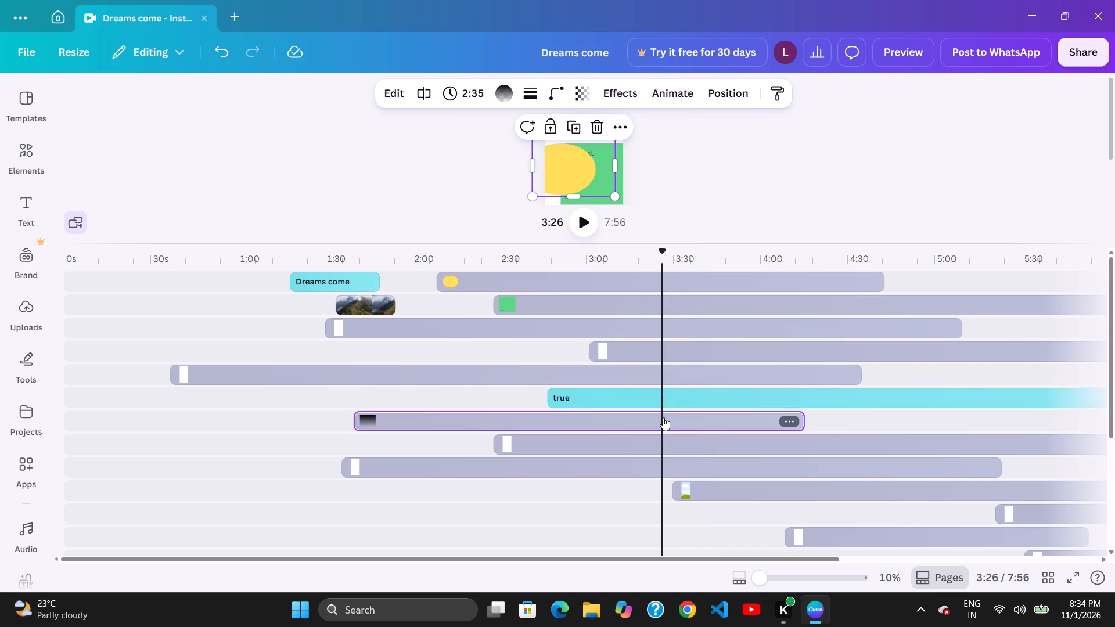
{"action": "left_click", "coordinate": [682, 423]}
{"action": "left_click", "coordinate": [695, 424]}
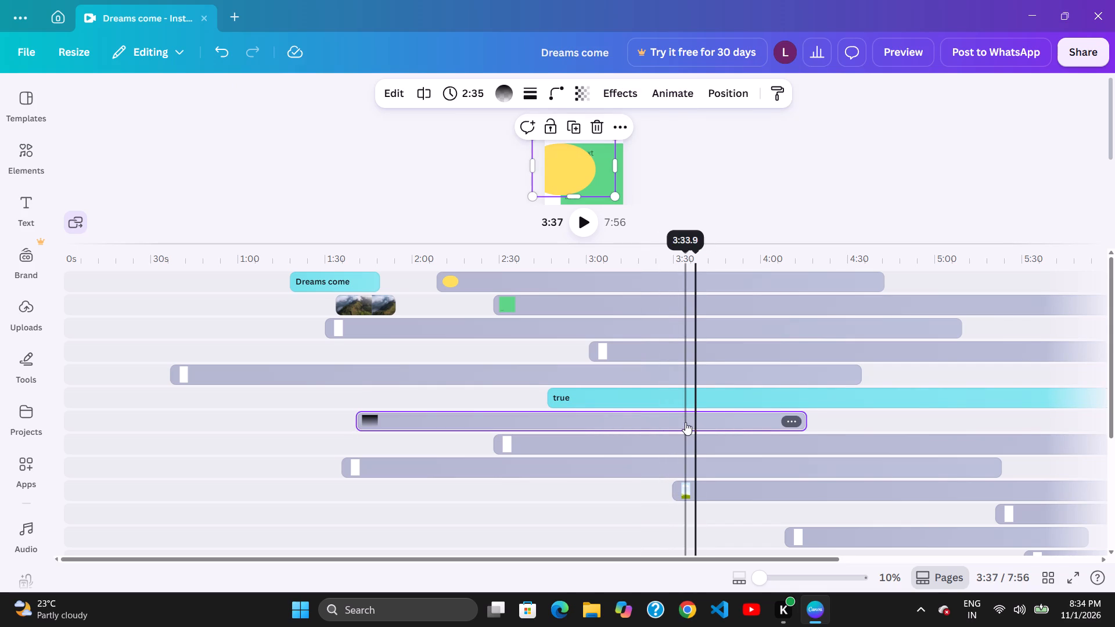
{"action": "left_click", "coordinate": [688, 424]}
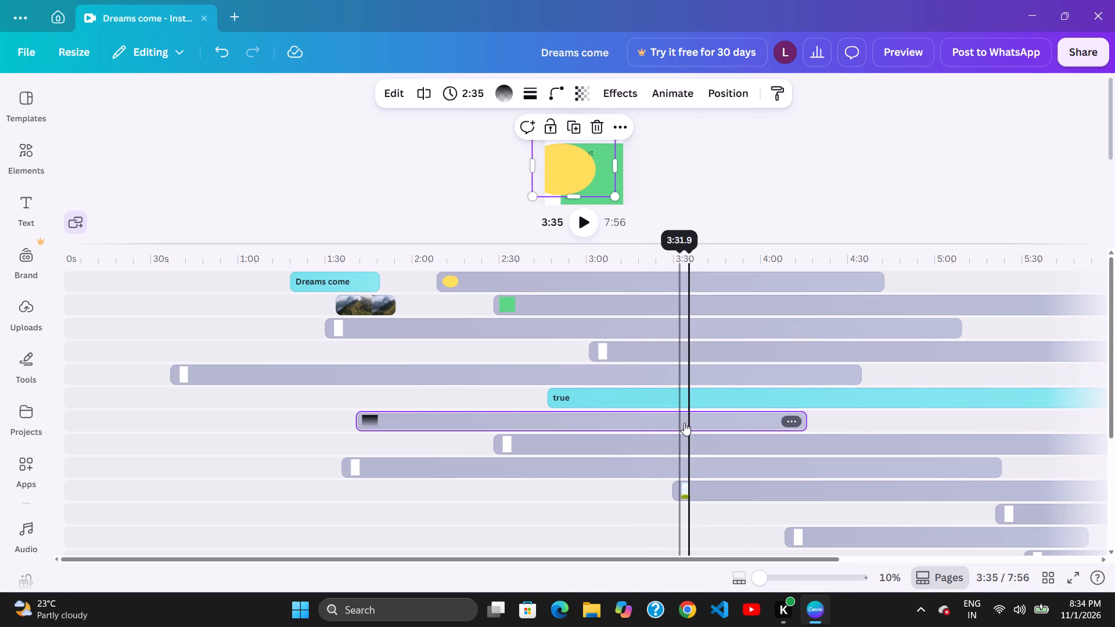
{"action": "left_click_drag", "start_coordinate": [670, 422], "coordinate": [681, 426]}
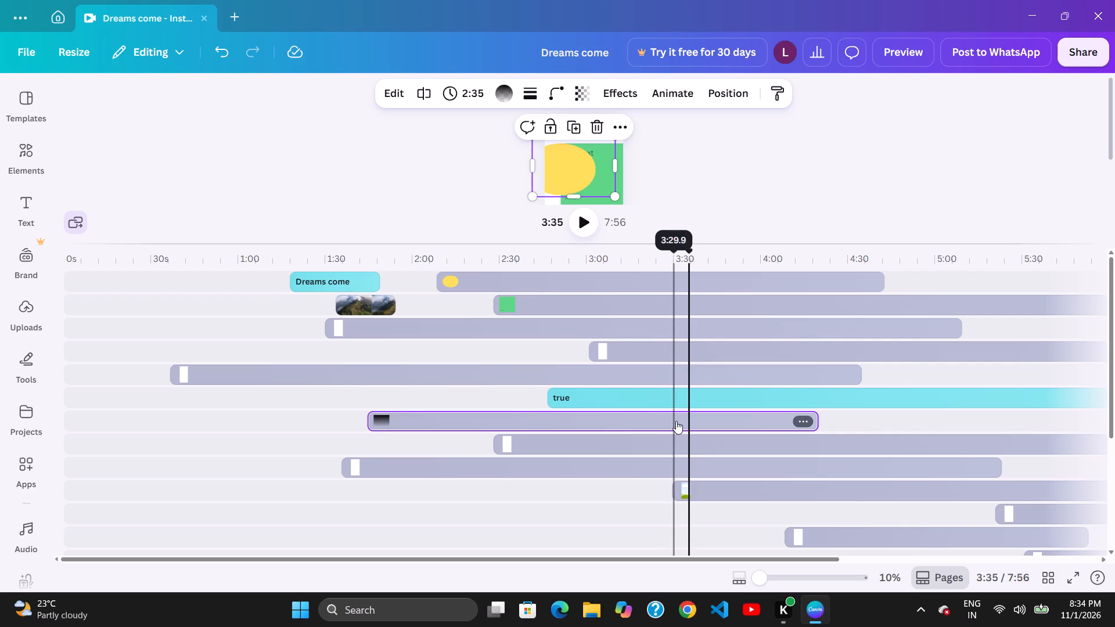